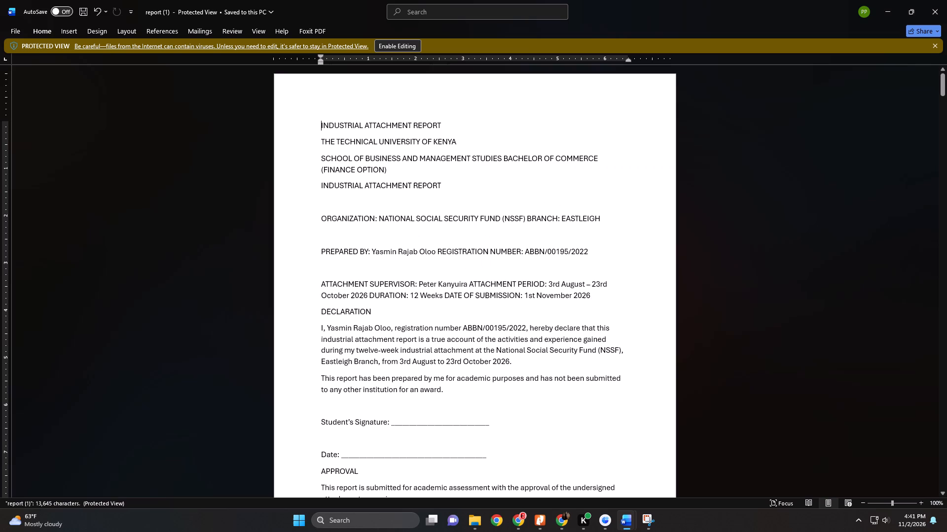
Enable editing of the protected attachment report.
left_click(390, 47)
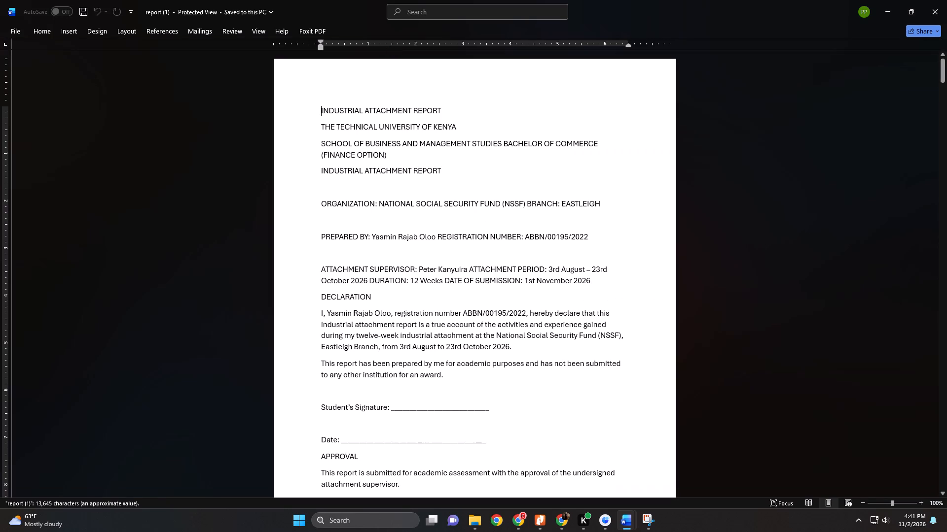
Format the entire report's text in the Times font at size 12 with the current font colour.
triple_click(864, 502)
left_click(864, 502)
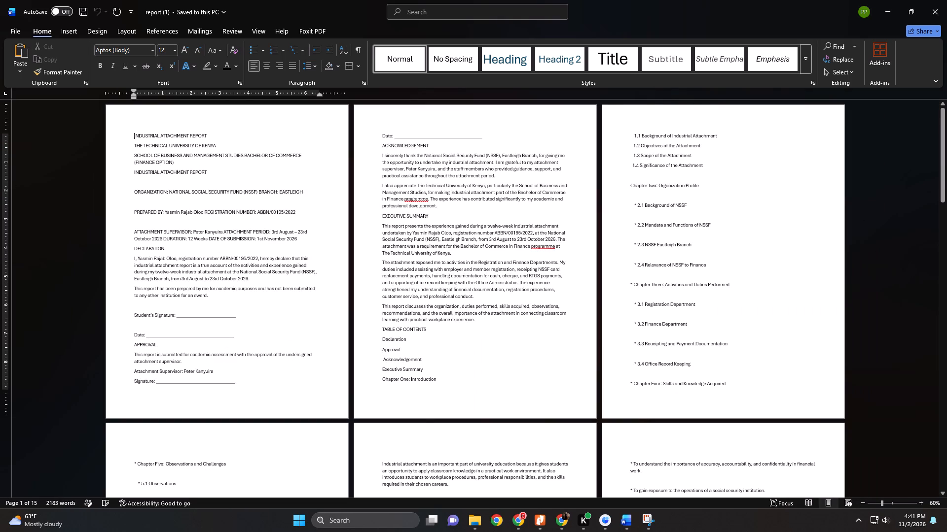
key("ctrl+a")
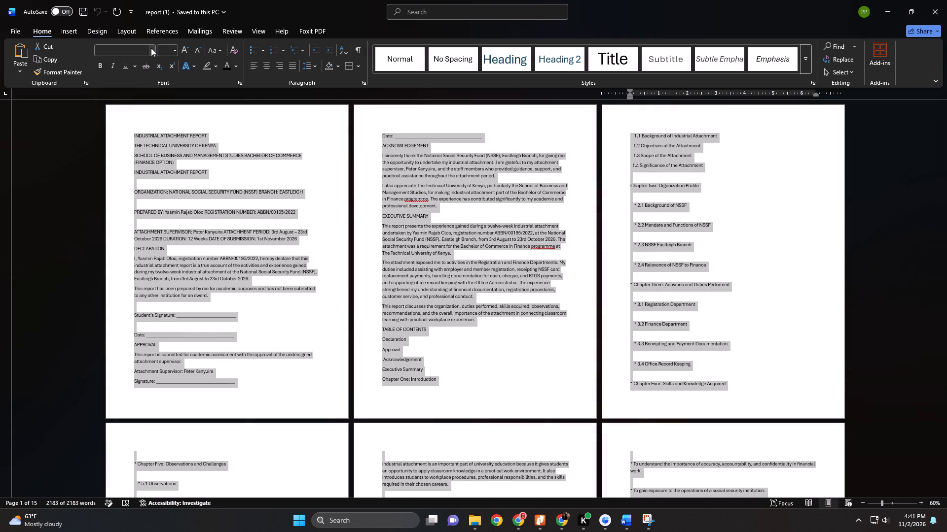
left_click(151, 48)
left_click(141, 124)
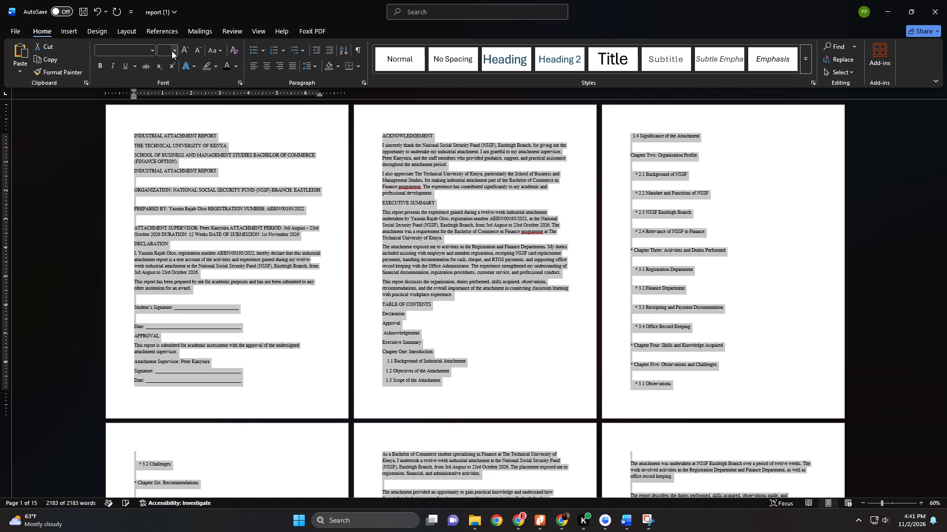
left_click(173, 51)
left_click(166, 111)
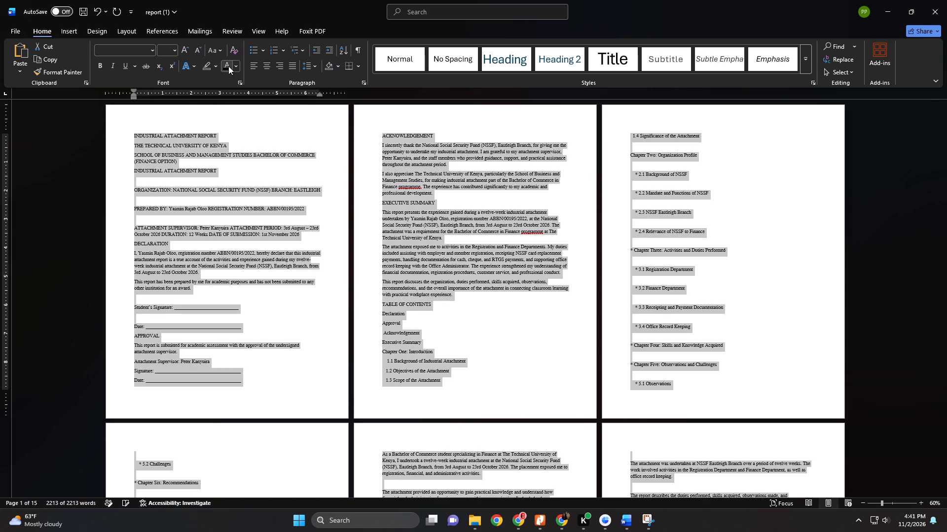
left_click(228, 66)
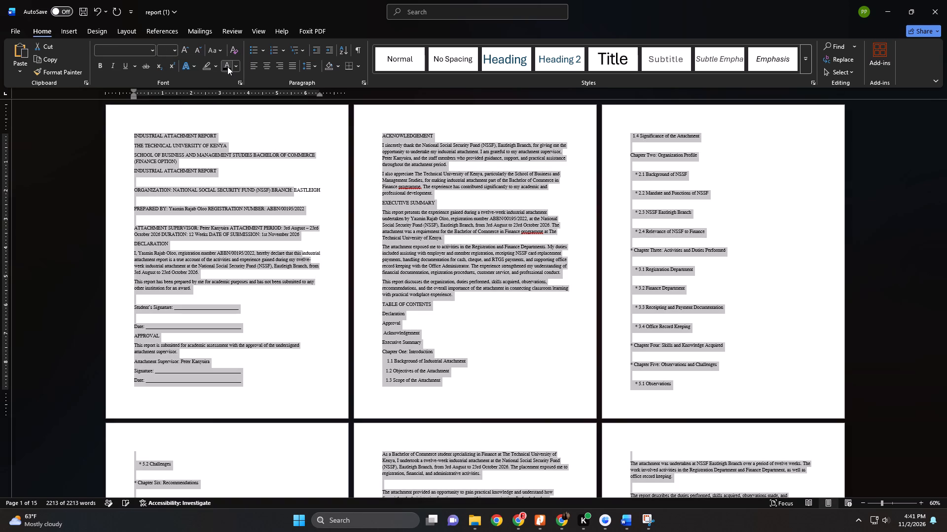
Justify the whole report and set its line spacing to 1.5.
left_click(293, 59)
left_click(312, 65)
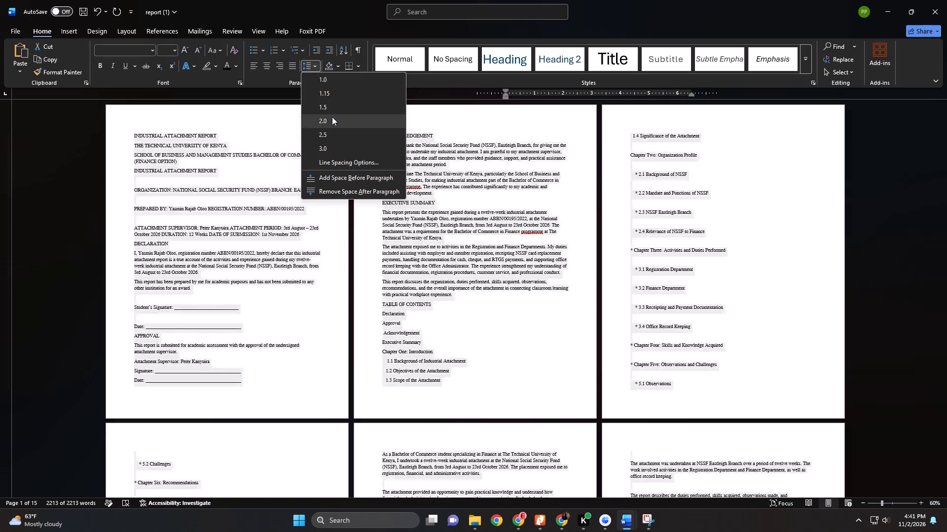
left_click(329, 109)
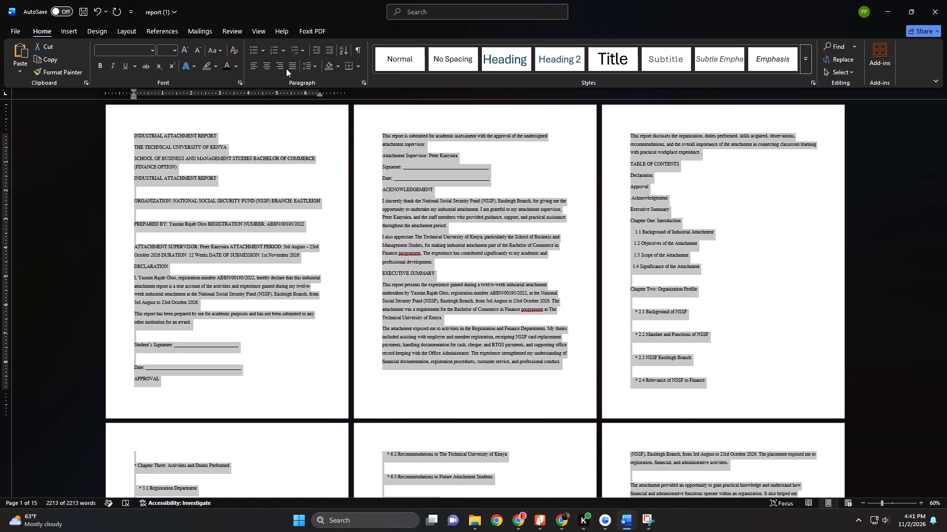
left_click(286, 68)
left_click(294, 66)
left_click(313, 68)
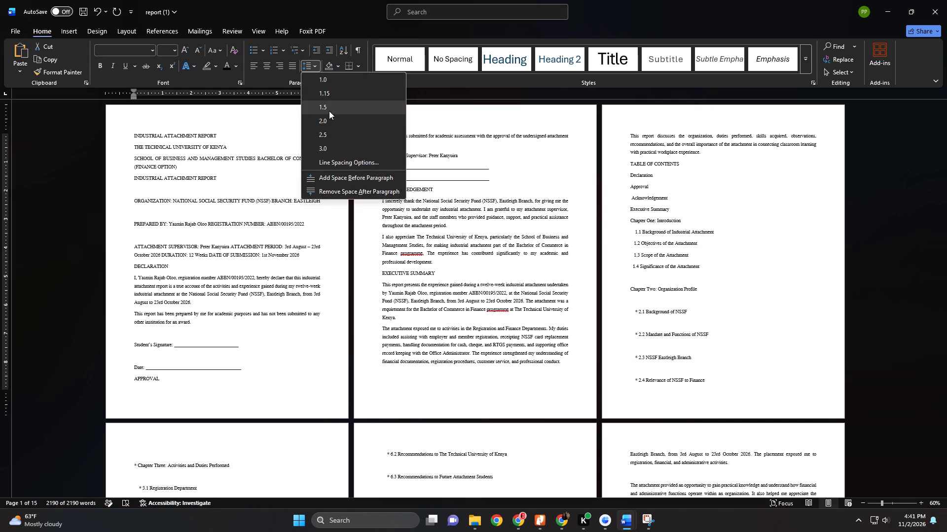
left_click(328, 109)
left_click(152, 325)
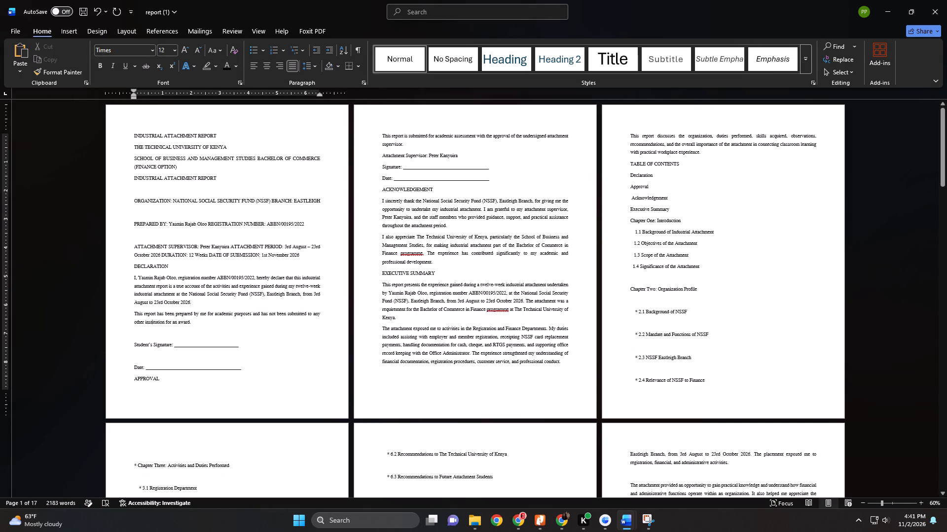
Insert page breaks before the DECLARATION, ACKNOWLEDGEMENT and EXECUTIVE SUMMARY headings so each starts a new page.
left_click(130, 267)
key("ctrl+Return")
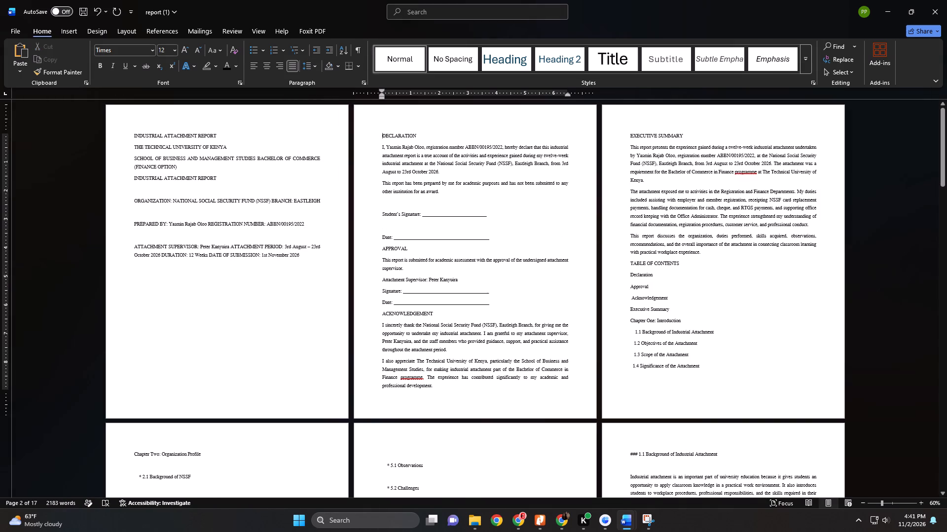
left_click(380, 314)
key("ctrl+Return")
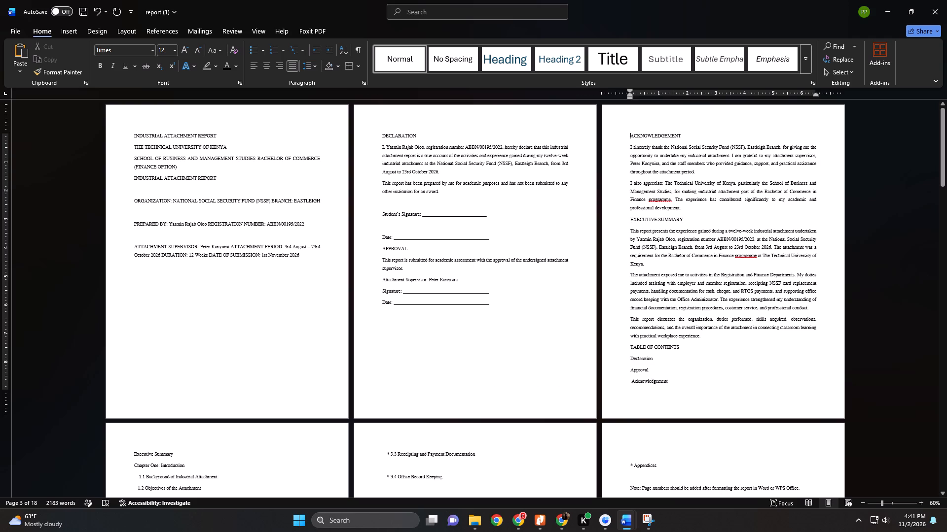
left_click(630, 224)
key("ctrl+Return")
Insert a page break before the TABLE OF CONTENTS heading.
scroll(296, 299, "down", 3)
scroll(265, 319, "up", 1)
scroll(261, 321, "down", 3)
scroll(253, 324, "up", 1)
scroll(166, 357, "down", 1)
scroll(165, 362, "up", 1)
scroll(165, 363, "down", 3)
scroll(171, 370, "up", 1)
scroll(171, 370, "down", 2)
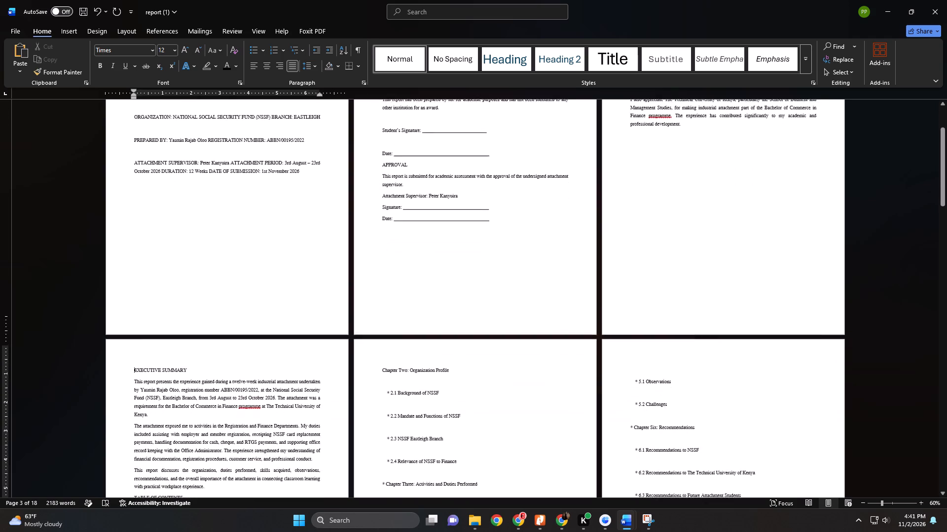
scroll(173, 373, "up", 1)
scroll(173, 373, "down", 2)
scroll(173, 373, "up", 1)
scroll(173, 373, "down", 3)
scroll(173, 373, "up", 1)
scroll(173, 373, "down", 1)
scroll(173, 373, "up", 1)
scroll(173, 373, "down", 9)
scroll(176, 377, "up", 1)
scroll(176, 377, "down", 1)
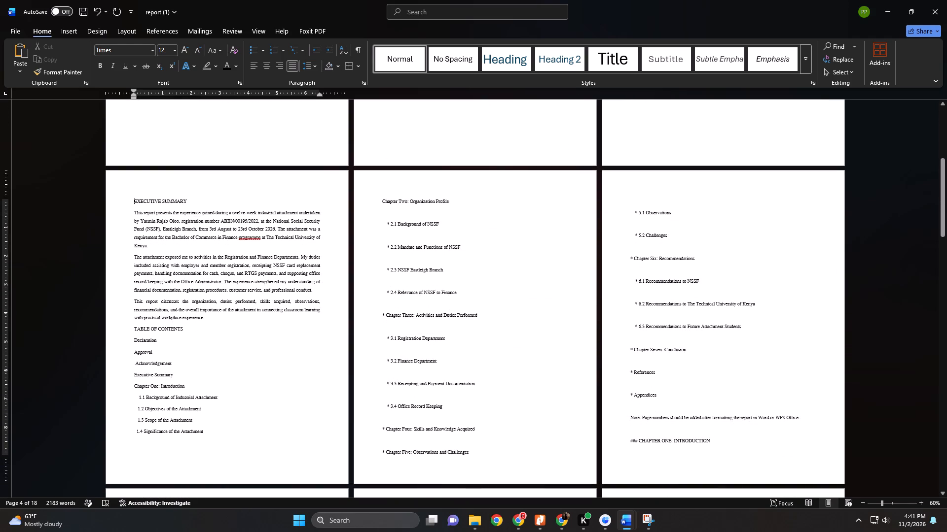
left_click(131, 330)
key("ctrl+Return")
Delete the blank line below the "1.1 Background of Industrial Attachment" heading in Chapter One.
scroll(670, 167, "down", 8)
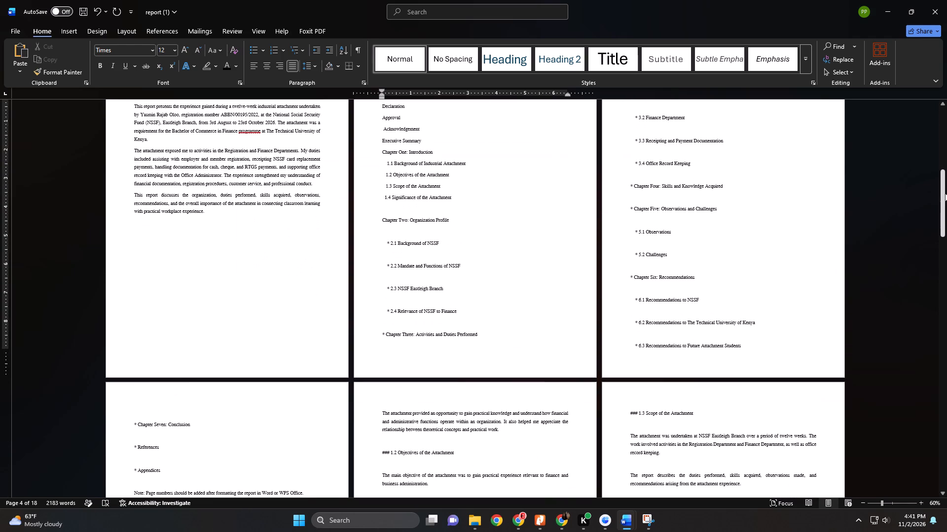
scroll(765, 271, "up", 1)
scroll(759, 278, "down", 9)
scroll(301, 377, "up", 1)
scroll(301, 377, "down", 4)
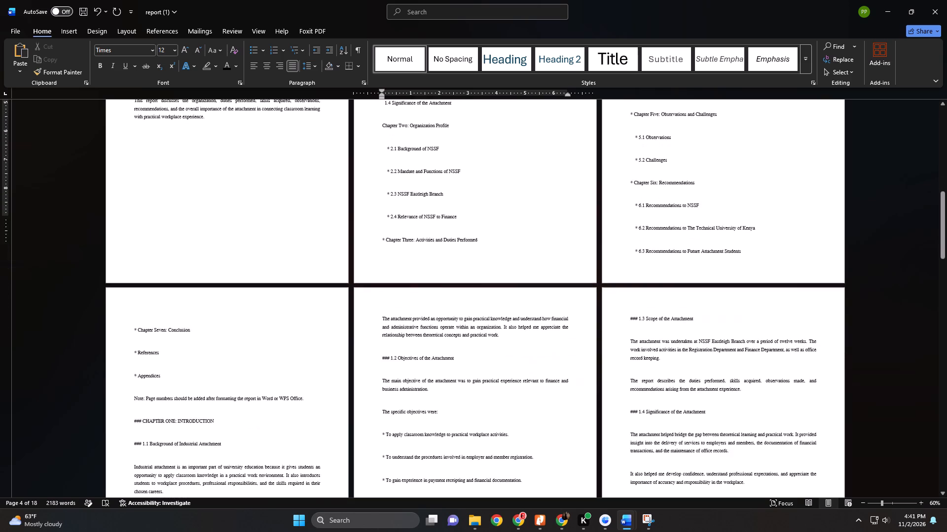
scroll(299, 374, "down", 2)
scroll(190, 365, "up", 1)
scroll(180, 367, "down", 3)
left_click(153, 349)
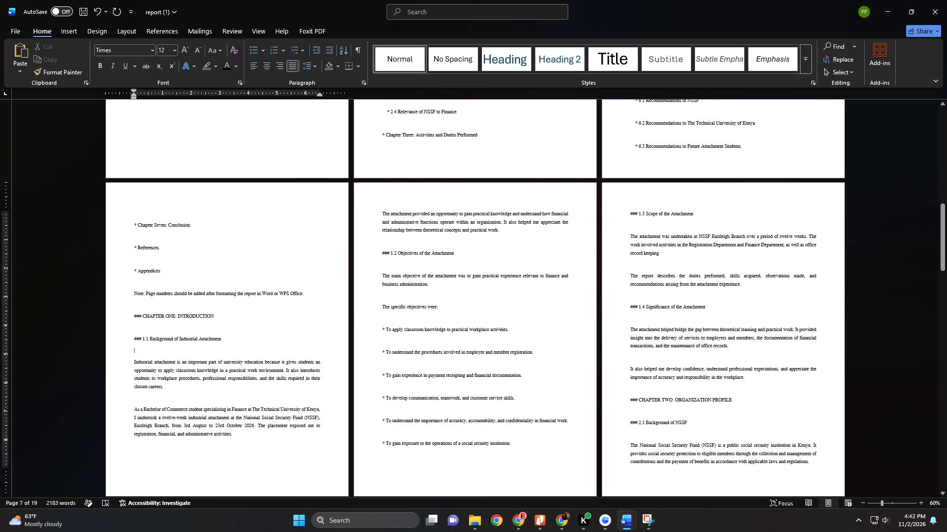
key("Delete")
left_click(142, 338)
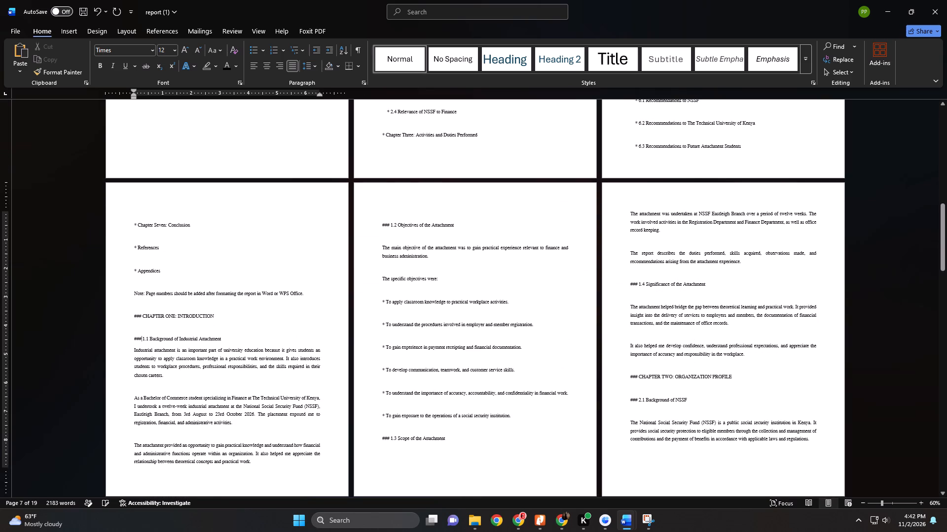
Insert a page break before the "CHAPTER THREE: ACTIVITIES AND DUTIES PERFORMED" heading.
scroll(138, 338, "down", 1)
scroll(138, 338, "up", 20)
scroll(138, 338, "up", 4)
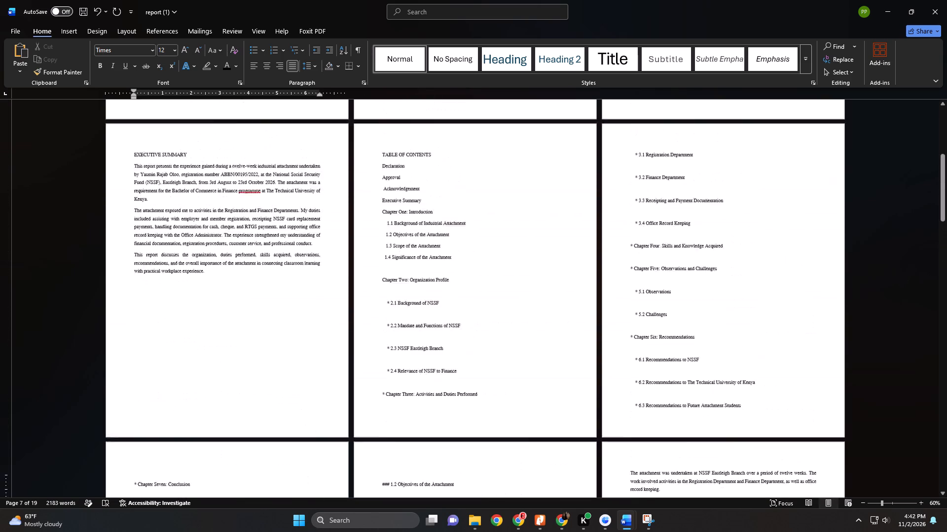
scroll(138, 338, "up", 20)
scroll(138, 338, "up", 20)
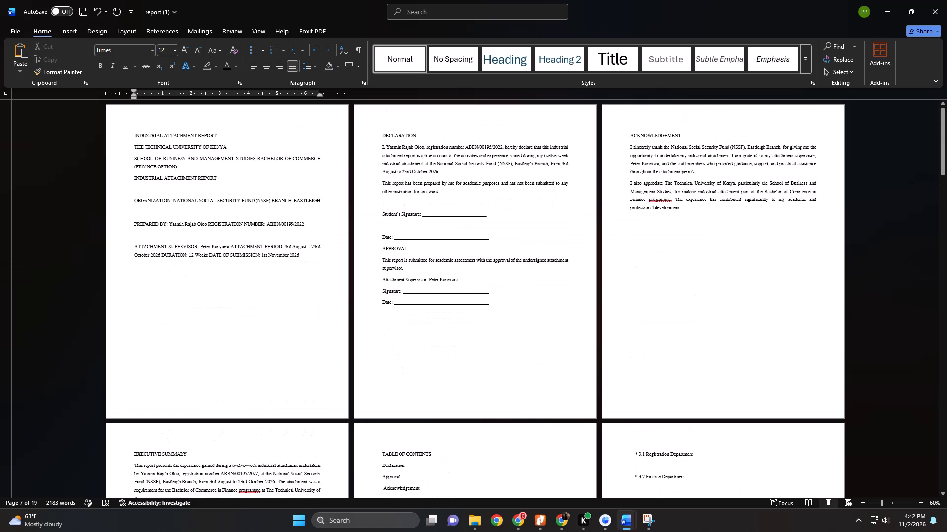
scroll(147, 329, "down", 6)
scroll(159, 327, "up", 1)
scroll(159, 327, "down", 15)
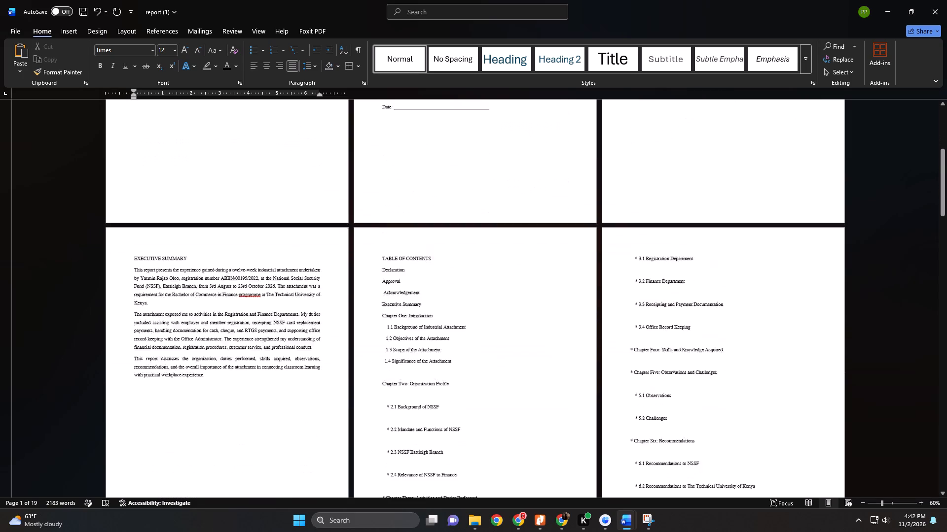
scroll(171, 325, "down", 1)
scroll(173, 332, "up", 1)
scroll(173, 332, "down", 20)
scroll(173, 332, "down", 5)
scroll(176, 336, "up", 1)
scroll(176, 336, "down", 11)
scroll(176, 336, "up", 1)
scroll(176, 336, "down", 3)
scroll(176, 335, "up", 1)
scroll(176, 335, "down", 6)
scroll(176, 334, "up", 1)
scroll(176, 333, "down", 1)
scroll(176, 333, "up", 1)
scroll(176, 333, "down", 1)
scroll(176, 333, "up", 1)
scroll(176, 333, "down", 5)
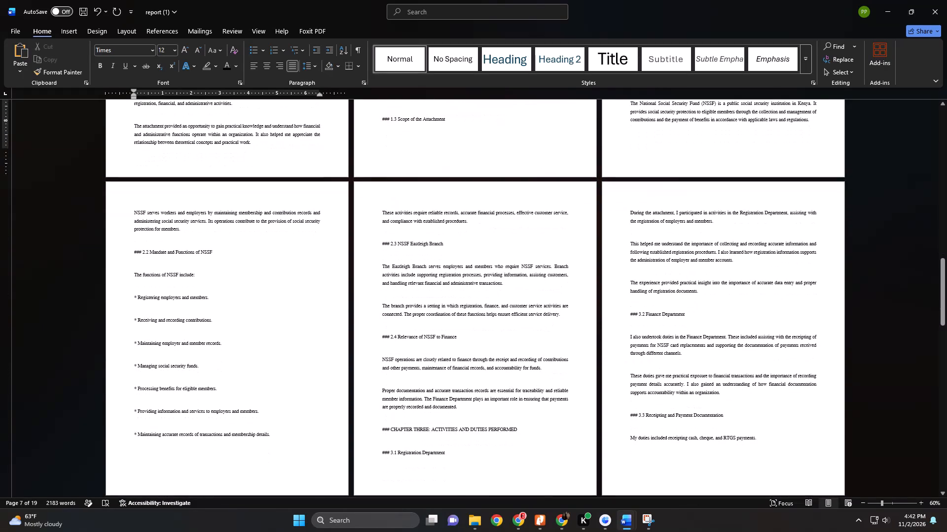
left_click(380, 427)
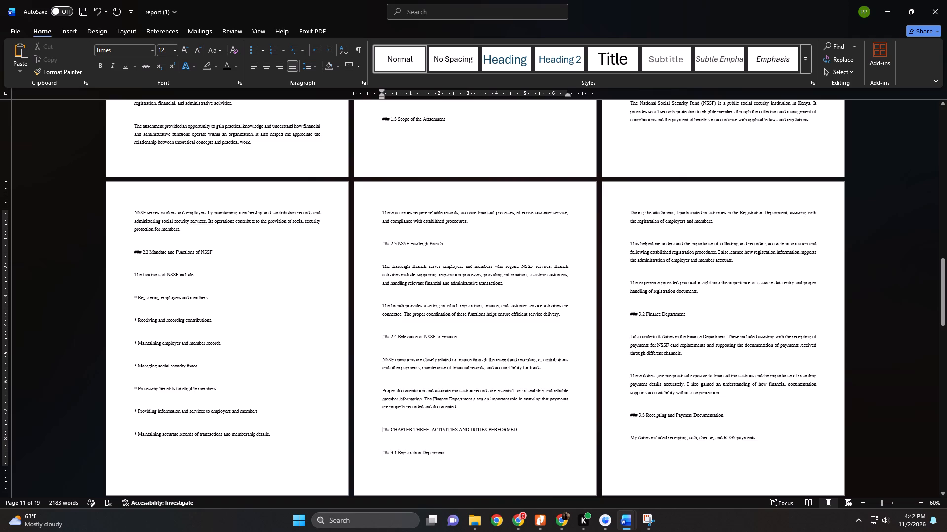
key("ctrl+Return")
Insert a page break before the "CHAPTER FOUR: SKILLS AND KNOWLEDGE ACQUIRED" heading.
scroll(611, 205, "down", 2)
scroll(629, 219, "up", 1)
scroll(634, 222, "down", 1)
scroll(637, 223, "up", 1)
scroll(639, 223, "down", 6)
scroll(665, 305, "up", 2)
scroll(671, 325, "down", 1)
scroll(671, 331, "up", 1)
scroll(671, 331, "down", 1)
scroll(672, 334, "up", 1)
scroll(672, 335, "down", 1)
scroll(672, 337, "up", 1)
scroll(672, 338, "down", 2)
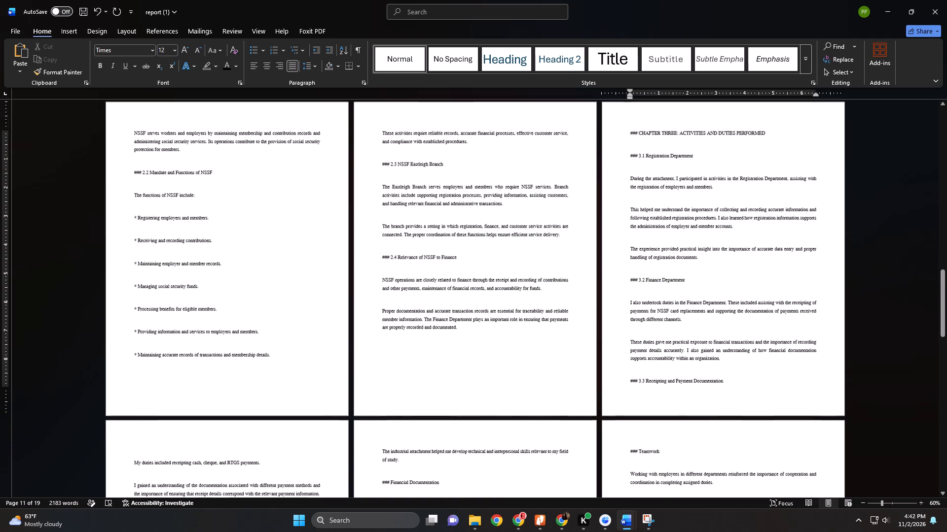
scroll(672, 338, "down", 9)
scroll(673, 336, "up", 1)
scroll(673, 336, "down", 5)
scroll(673, 336, "up", 1)
scroll(673, 336, "down", 3)
scroll(674, 336, "up", 1)
scroll(674, 336, "down", 9)
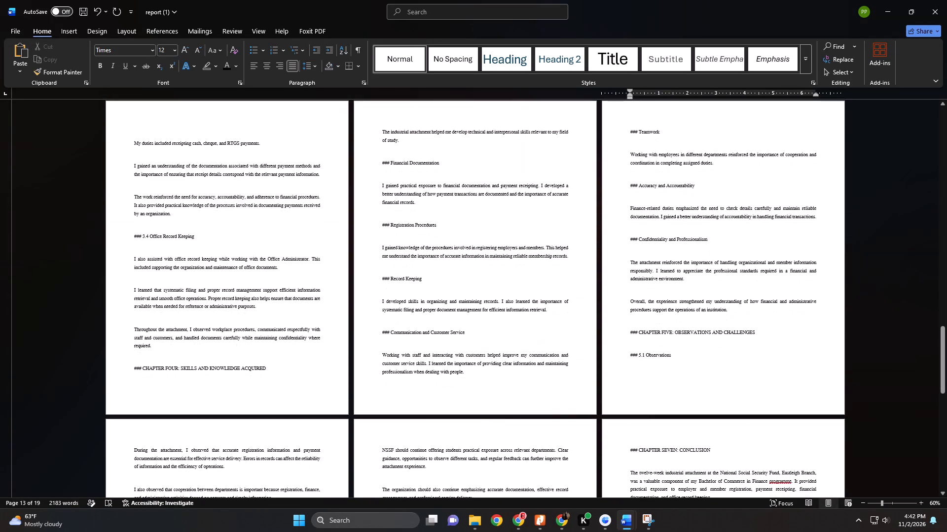
left_click(131, 368)
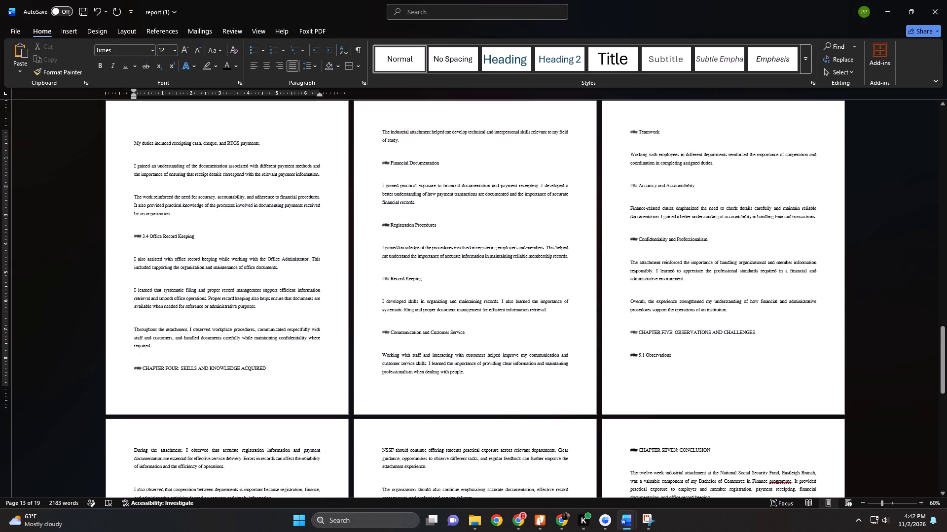
key("ctrl+Return")
Insert a page break before the "CHAPTER FIVE: OBSERVATIONS AND CHALLENGES" heading.
left_click(630, 368)
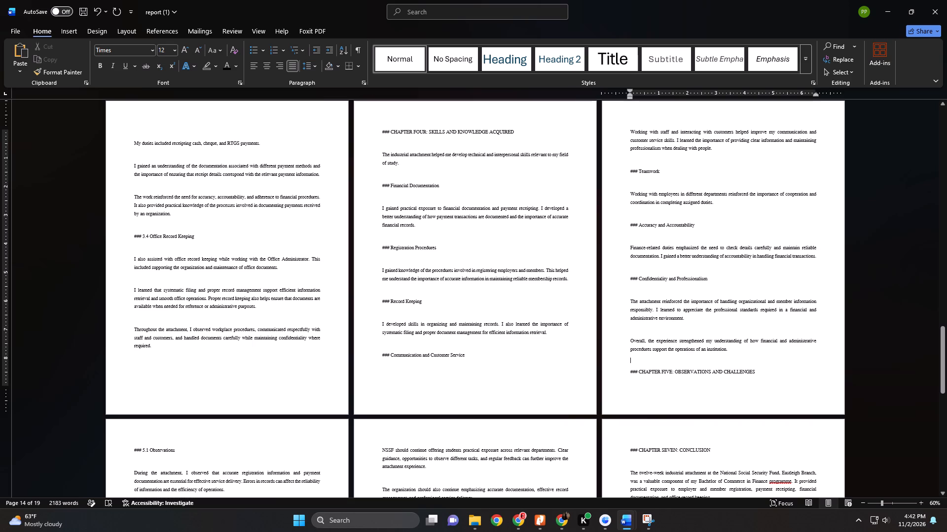
left_click(628, 372)
key("ctrl+Return")
Insert a page break before the "CHAPTER SEVEN: CONCLUSION" heading.
scroll(560, 370, "down", 4)
scroll(395, 395, "up", 1)
scroll(386, 395, "down", 3)
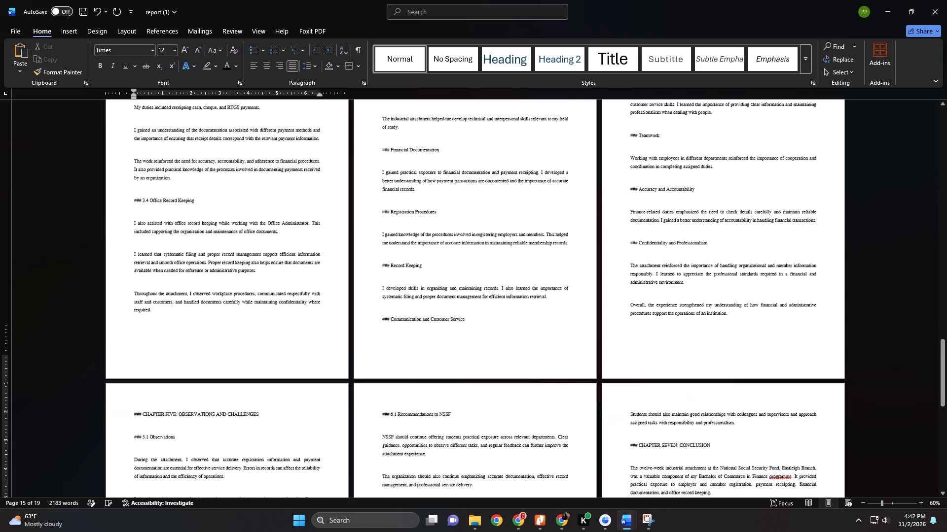
scroll(280, 410, "down", 2)
scroll(239, 420, "up", 1)
scroll(238, 421, "down", 3)
scroll(238, 422, "up", 1)
scroll(238, 423, "down", 1)
scroll(238, 423, "up", 1)
scroll(238, 424, "down", 9)
scroll(240, 421, "up", 1)
scroll(240, 421, "down", 1)
scroll(240, 421, "up", 1)
scroll(240, 421, "down", 3)
scroll(240, 421, "up", 1)
scroll(240, 421, "down", 1)
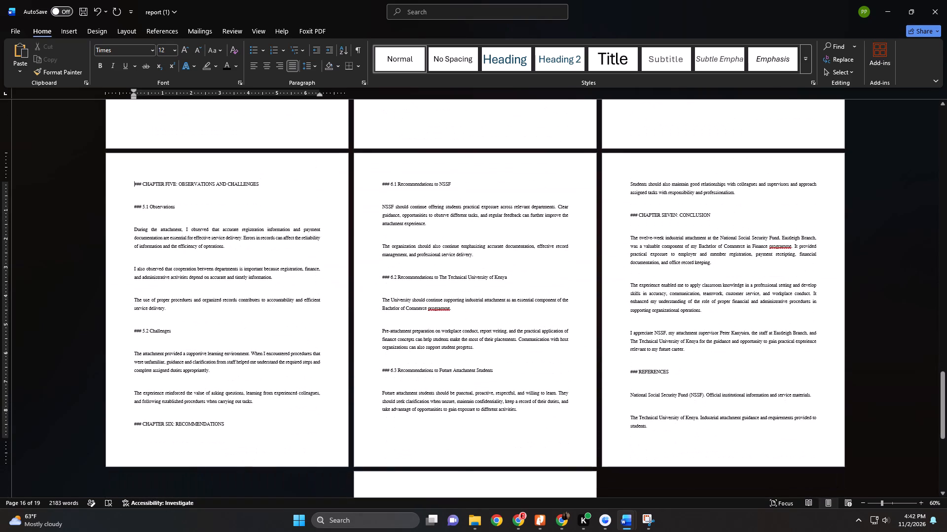
left_click(627, 216)
key("ctrl+Return")
Insert a page break before the REFERENCES heading.
scroll(658, 190, "up", 1)
scroll(658, 192, "down", 1)
scroll(658, 195, "up", 1)
scroll(658, 195, "down", 9)
scroll(334, 364, "up", 1)
scroll(334, 364, "down", 1)
scroll(339, 350, "up", 1)
scroll(340, 352, "down", 3)
scroll(341, 354, "up", 1)
scroll(342, 355, "down", 1)
scroll(342, 355, "up", 1)
scroll(342, 355, "down", 2)
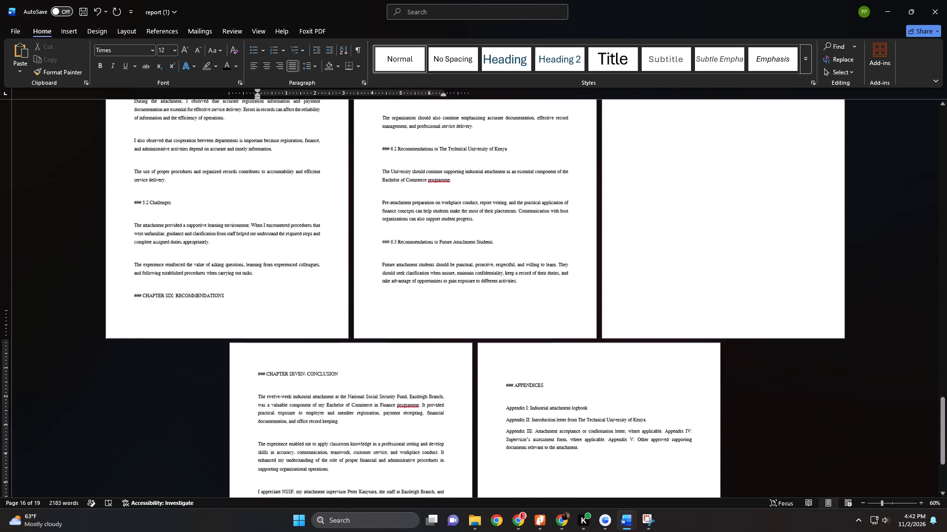
scroll(342, 355, "down", 15)
left_click(253, 366)
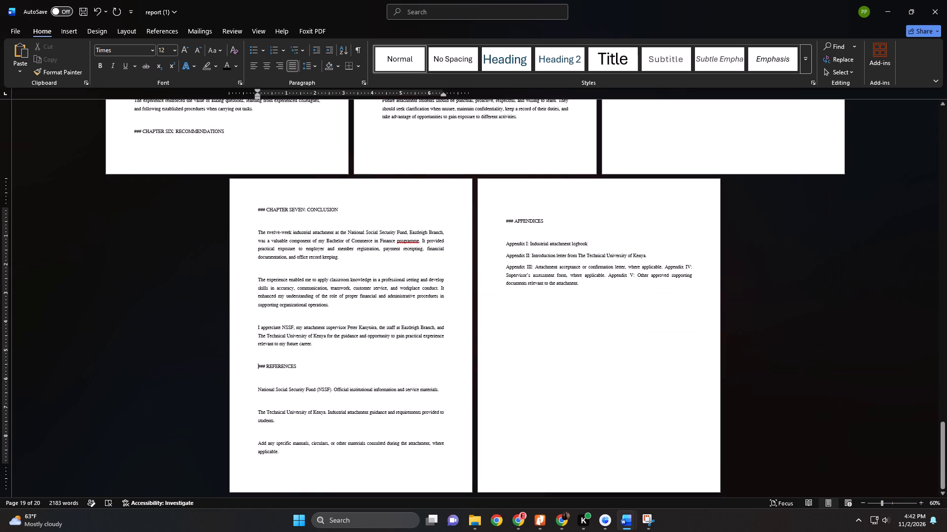
key("ctrl+Return")
Review the report from the title page through the table of contents to the Chapter One and Two pages.
scroll(682, 235, "up", 2)
scroll(682, 235, "down", 1)
scroll(682, 234, "up", 5)
left_click_drag(945, 432, 920, 104)
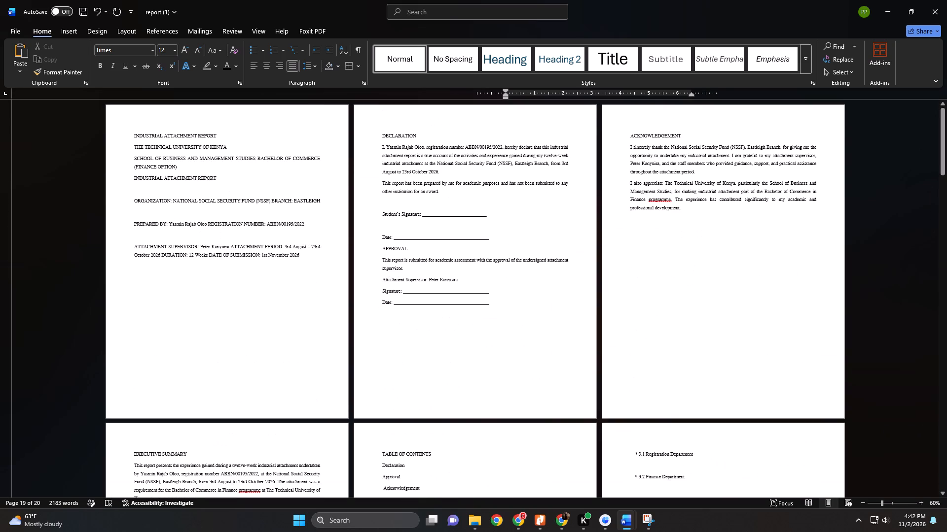
scroll(410, 247, "up", 1)
scroll(350, 287, "down", 13)
scroll(348, 299, "up", 1)
scroll(348, 299, "down", 1)
scroll(348, 299, "up", 1)
scroll(348, 299, "down", 1)
scroll(348, 299, "up", 1)
scroll(348, 299, "down", 3)
scroll(348, 299, "up", 1)
scroll(348, 299, "down", 6)
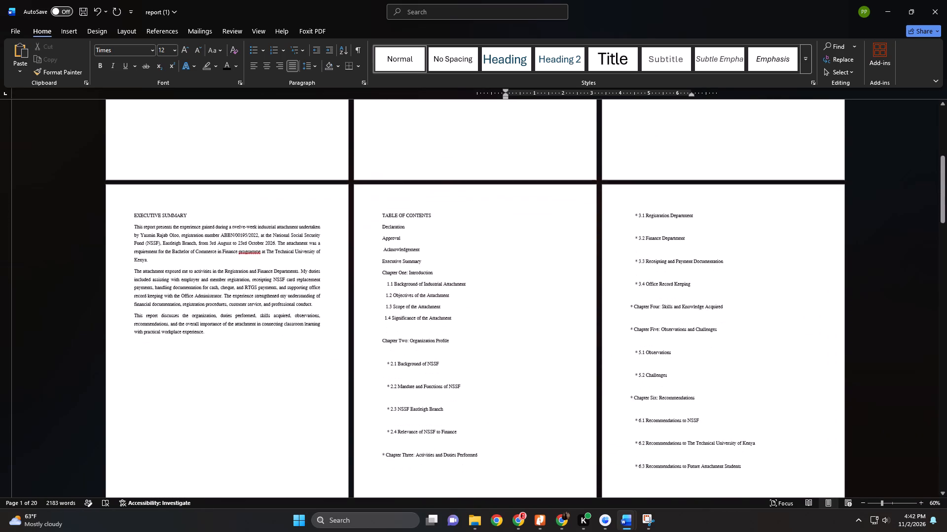
scroll(348, 299, "down", 15)
scroll(348, 299, "up", 1)
scroll(348, 299, "down", 12)
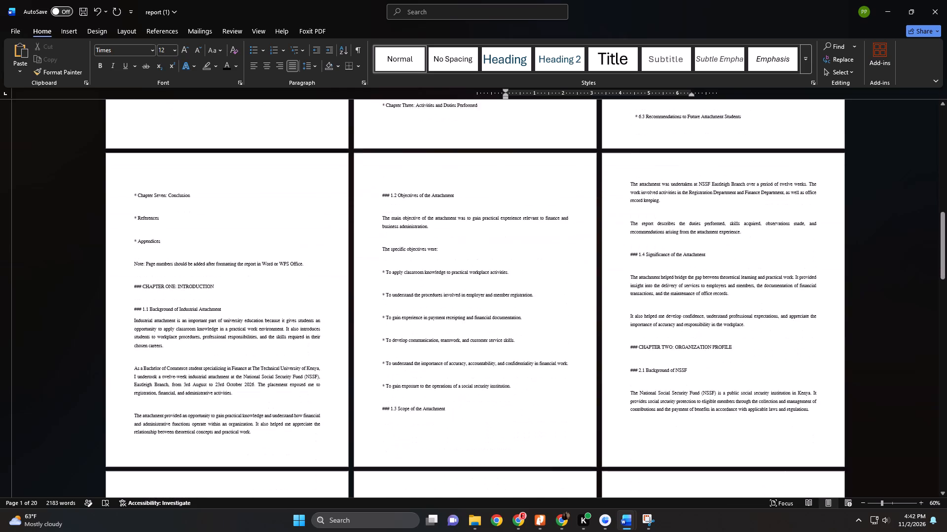
Replace every ### marker in the whole document with nothing.
left_click_drag(390, 171, 378, 171)
right_click(387, 173)
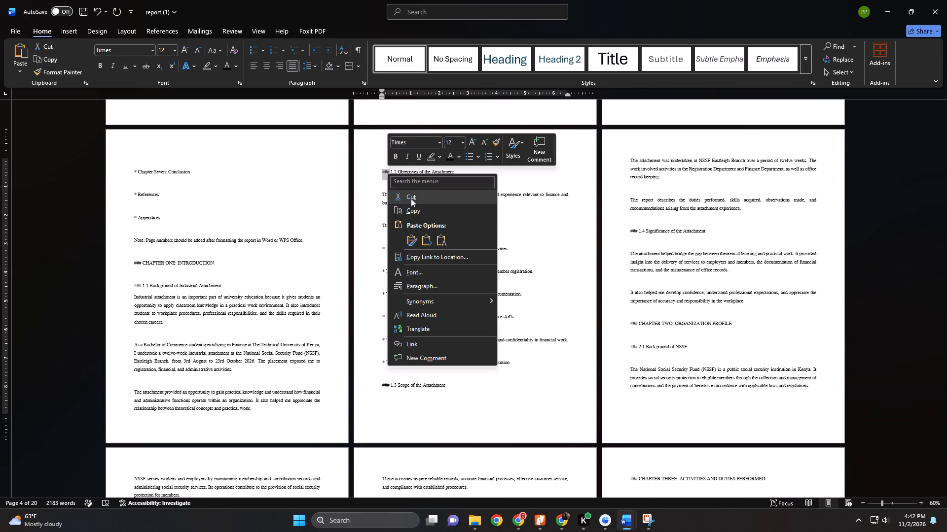
left_click(416, 209)
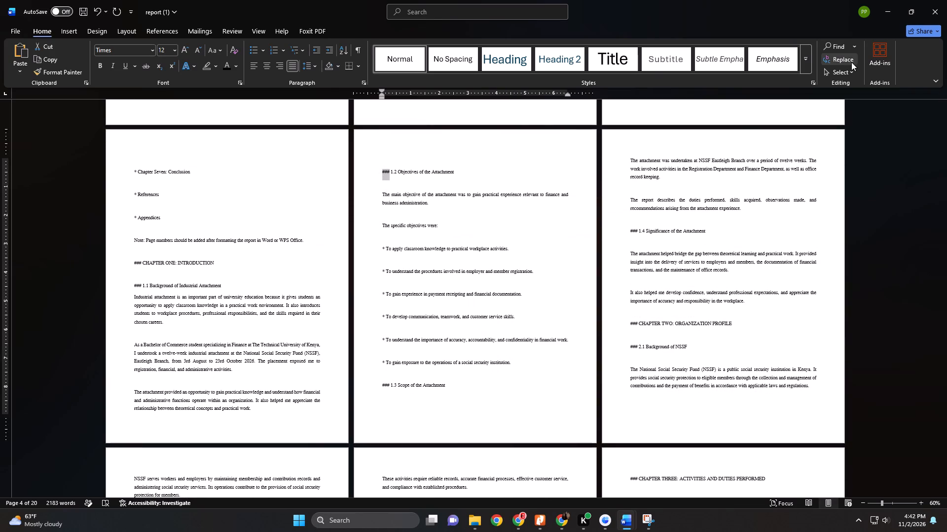
left_click(850, 61)
left_click(411, 260)
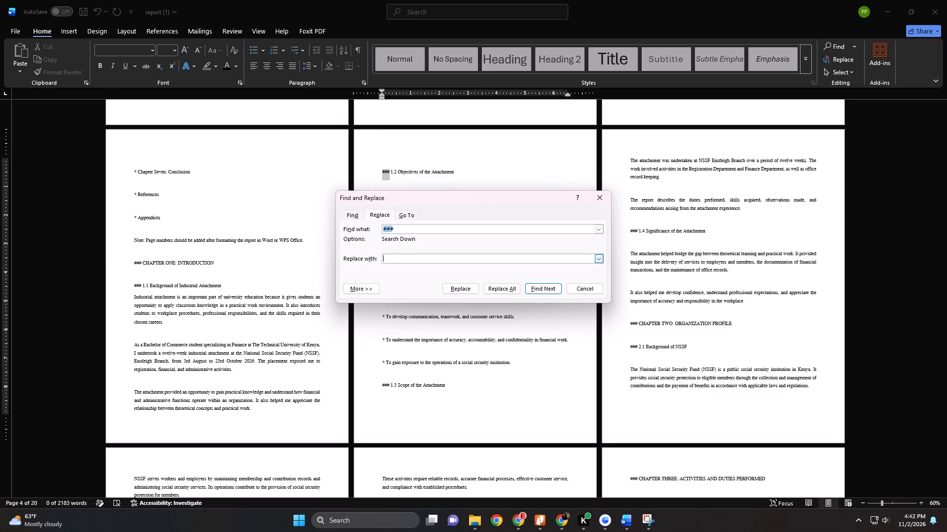
left_click(521, 289)
left_click(516, 290)
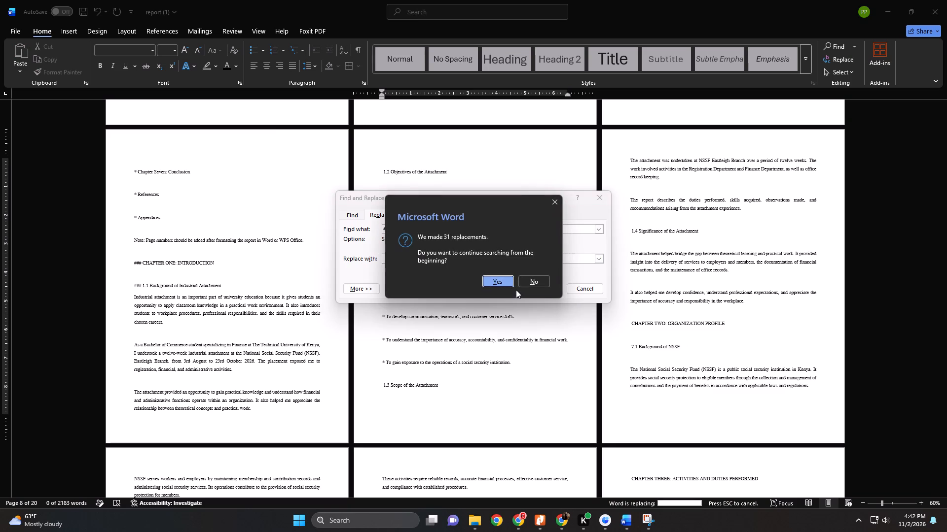
left_click(502, 279)
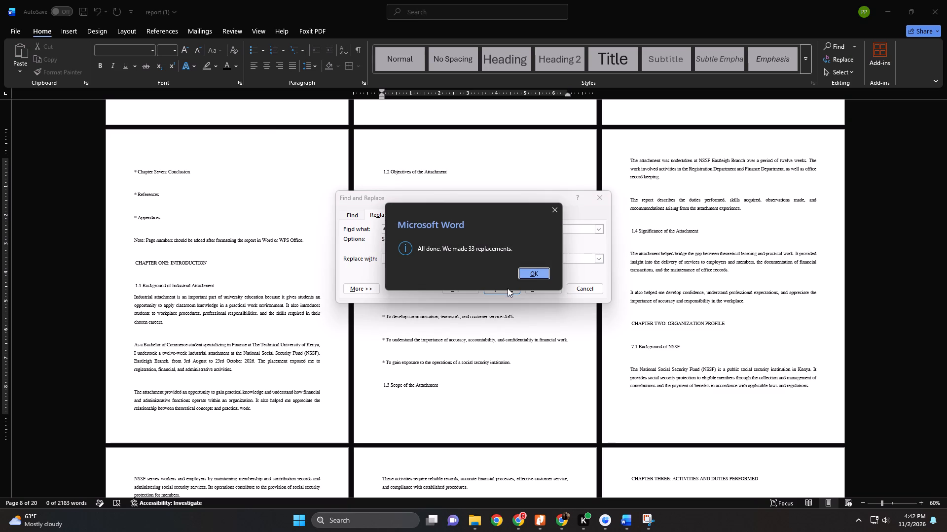
left_click(535, 277)
left_click(585, 288)
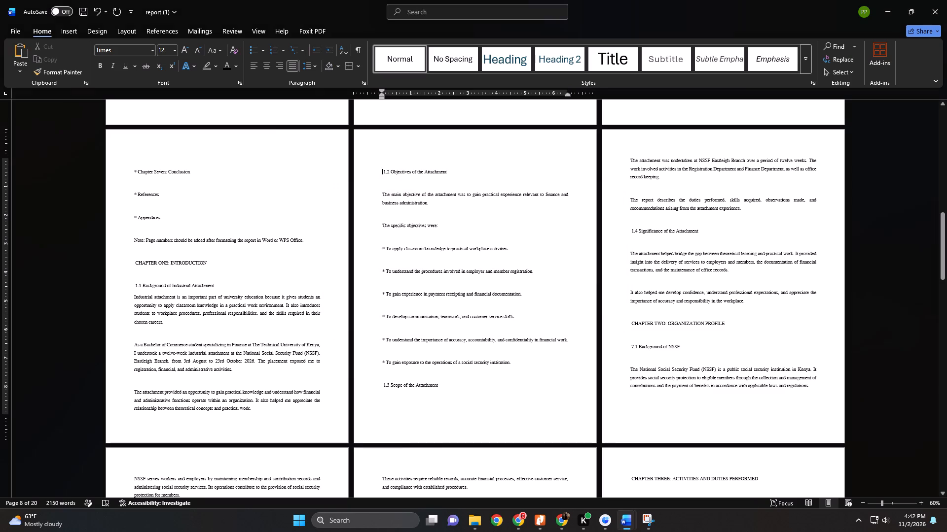
Delete the blank line above the "1.2 Objectives of the Attachment" heading.
left_click(382, 136)
key("Delete")
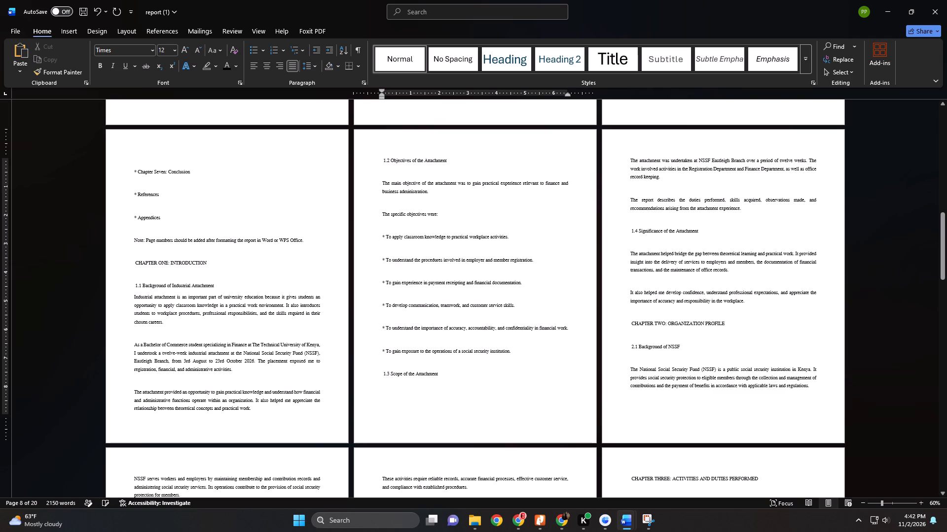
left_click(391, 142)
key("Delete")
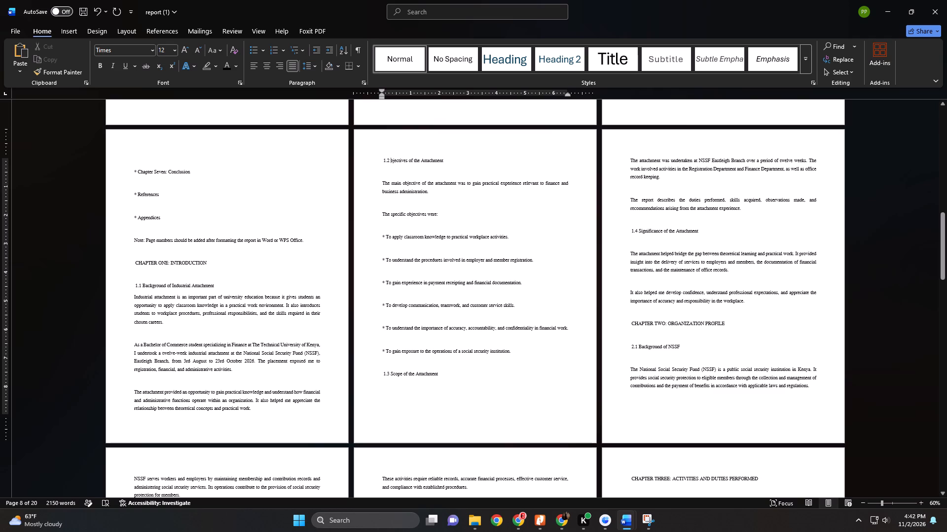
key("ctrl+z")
Delete the blank lines in section 1.2 from its heading down to the first objective bullet.
left_click(401, 173)
key("Delete")
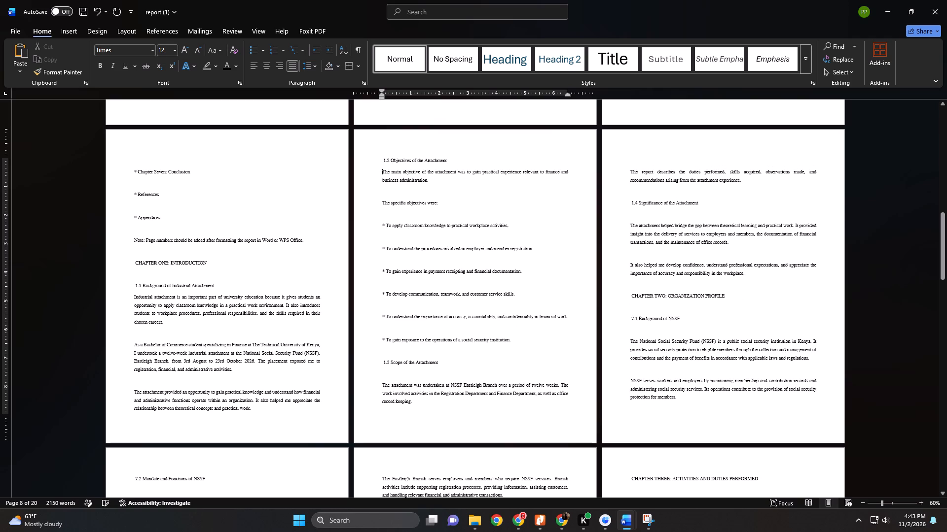
left_click(403, 194)
key("Delete")
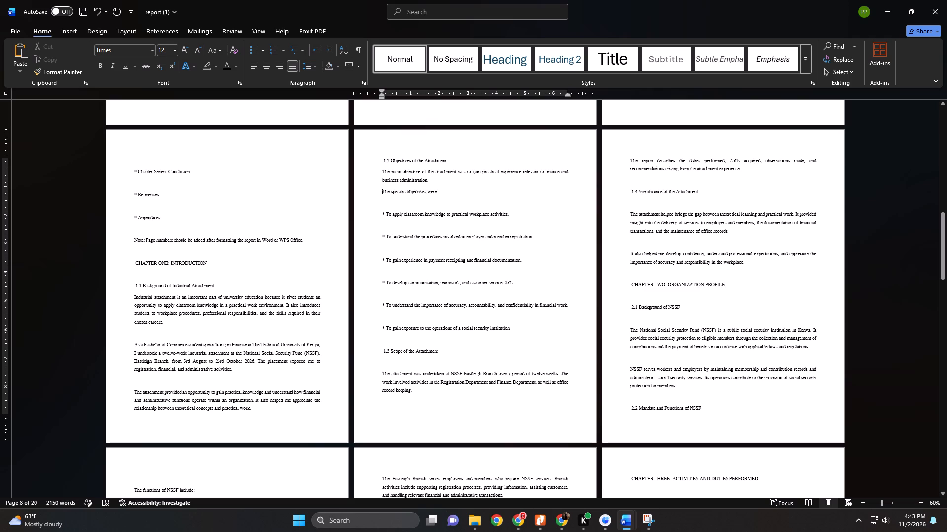
left_click(392, 204)
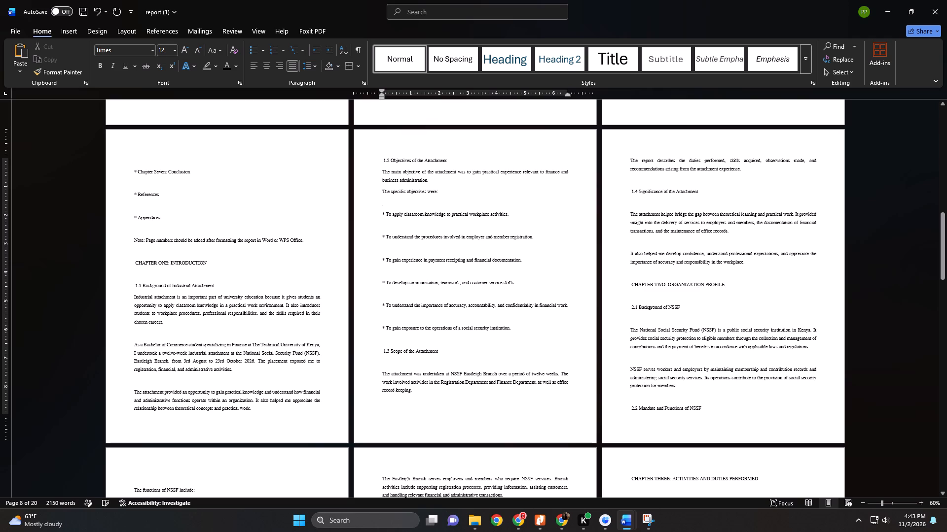
key("Delete")
Delete the blank lines between the objective bullets in section 1.2.
left_click(398, 214)
key("Delete")
left_click(402, 233)
key("Delete")
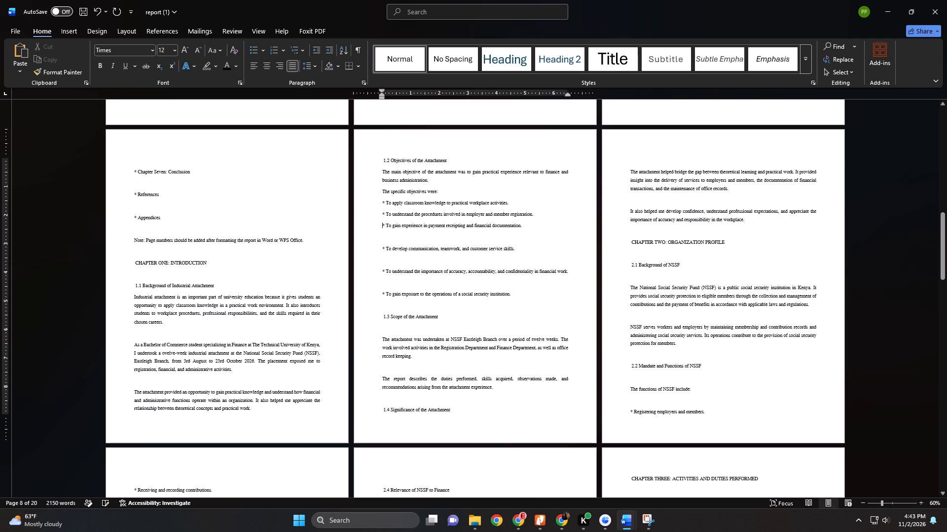
left_click(402, 240)
key("Delete")
left_click(403, 252)
key("Delete")
left_click(405, 260)
key("Delete")
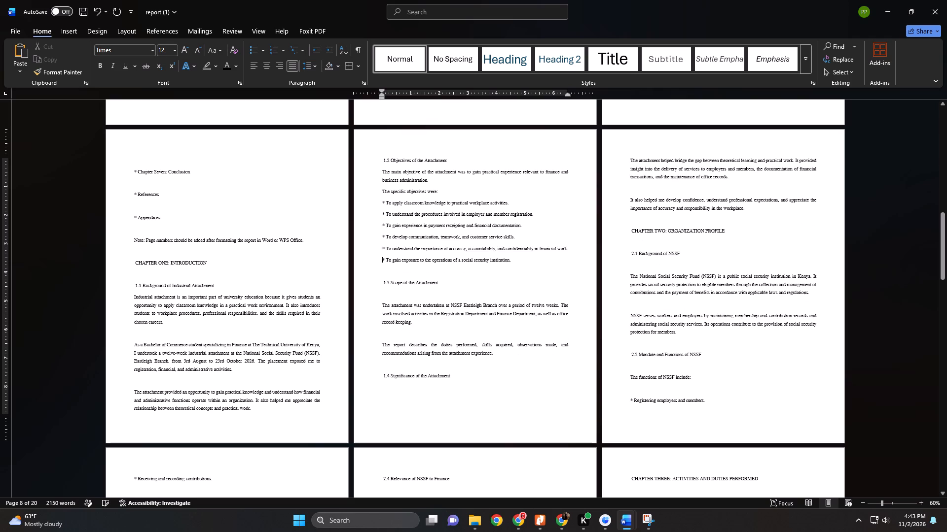
Delete the blank lines above and below the "1.3 Scope of the Attachment" heading.
left_click(407, 270)
key("Delete")
left_click(407, 283)
key("Delete")
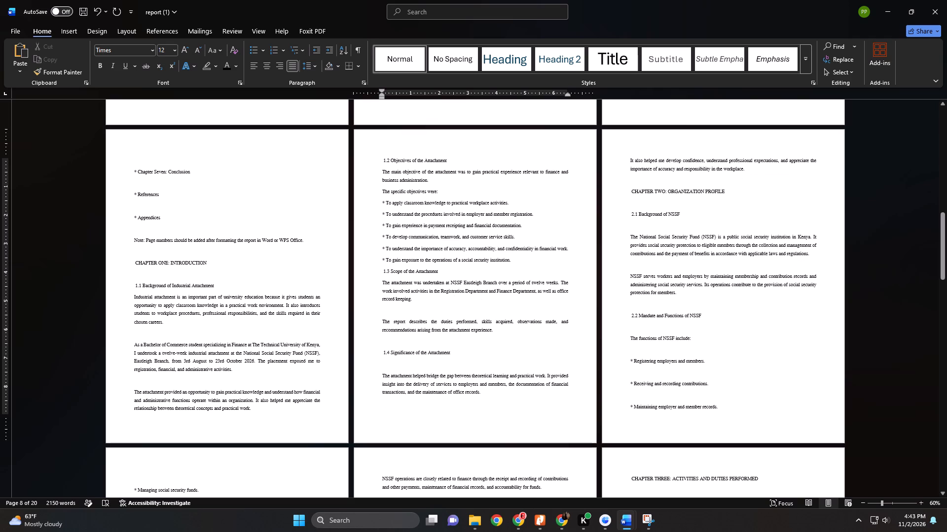
Insert a page break before the "CHAPTER ONE: INTRODUCTION" heading.
left_click(135, 264)
key("ctrl+Return")
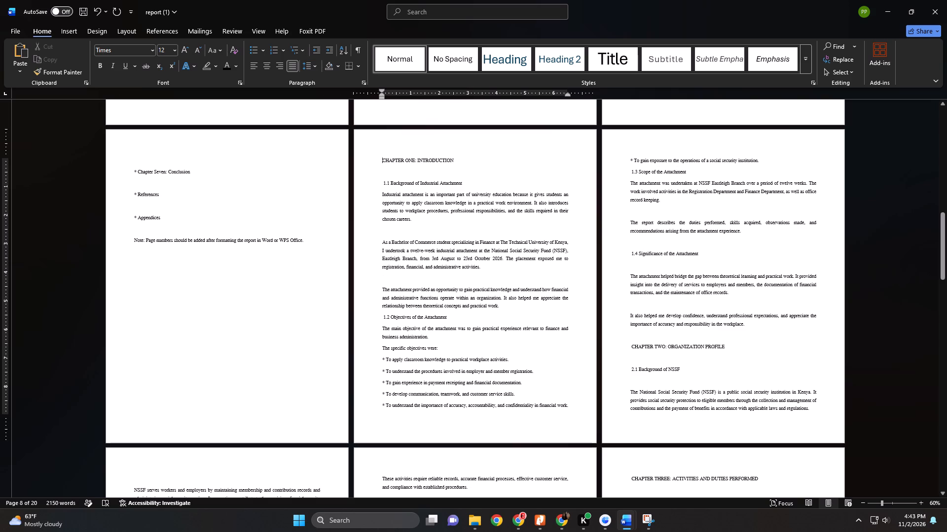
Delete the blank lines below the Chapter One heading and between the paragraphs of section 1.1.
left_click(402, 173)
key("Delete")
left_click(403, 221)
key("Delete")
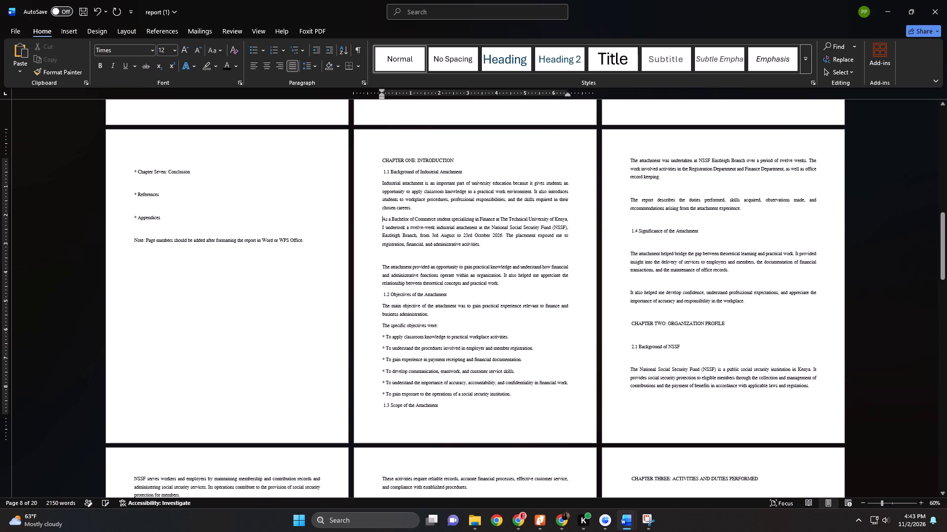
left_click(404, 259)
key("Delete")
Delete the blank lines between the section 1.3 paragraphs, around the 1.4 heading and between the section 1.4 paragraphs.
left_click(653, 222)
key("Delete")
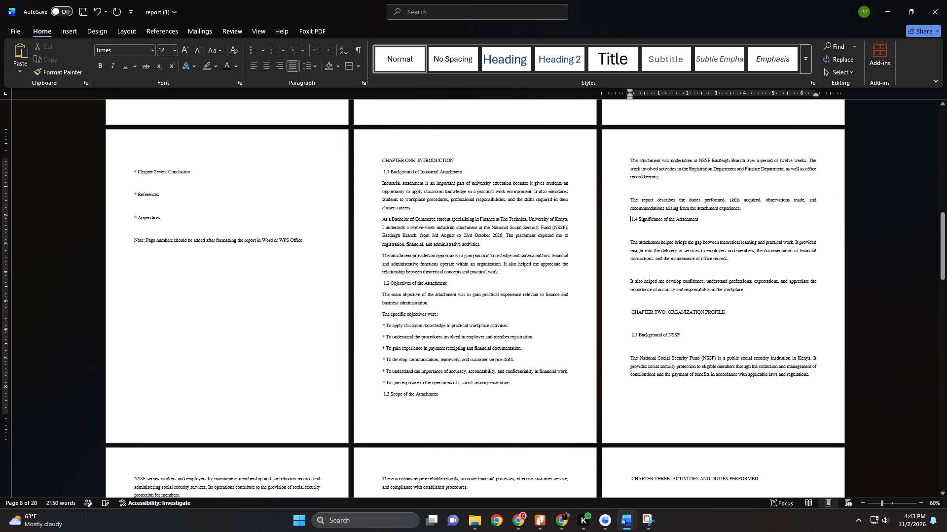
left_click(644, 187)
key("Delete")
left_click(647, 221)
key("Delete")
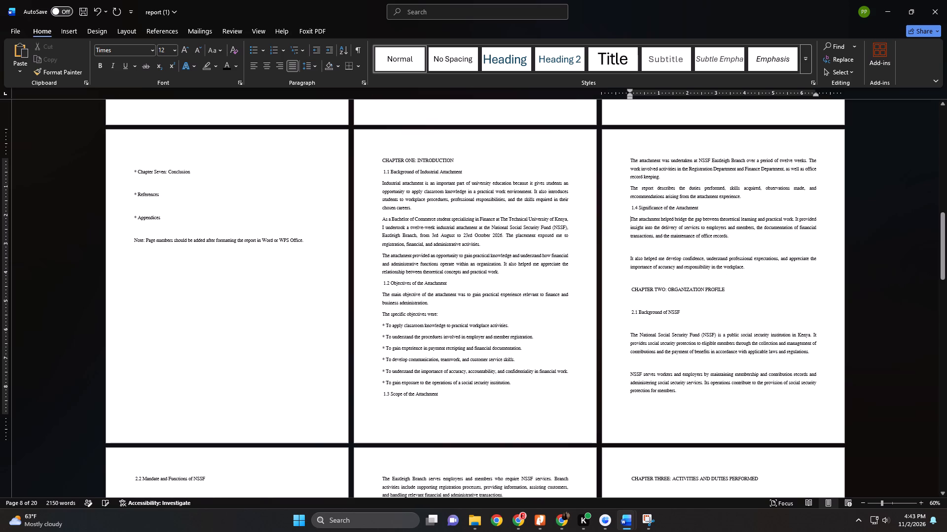
left_click(639, 246)
key("Delete")
Insert a page break before the "CHAPTER TWO: ORGANIZATION PROFILE" heading.
left_click(630, 276)
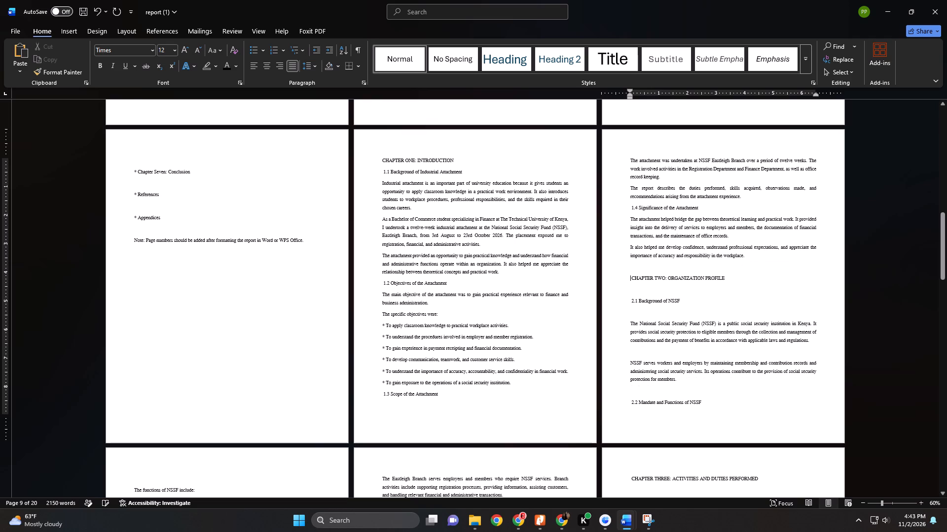
key("ctrl+Return")
Delete the blank lines below the Chapter Two and "2.1 Background of NSSF" headings and between the section 2.1 paragraphs.
scroll(265, 294, "down", 5)
scroll(189, 335, "up", 1)
scroll(189, 335, "down", 1)
scroll(189, 335, "up", 1)
scroll(189, 335, "down", 9)
scroll(131, 356, "up", 1)
scroll(131, 357, "down", 6)
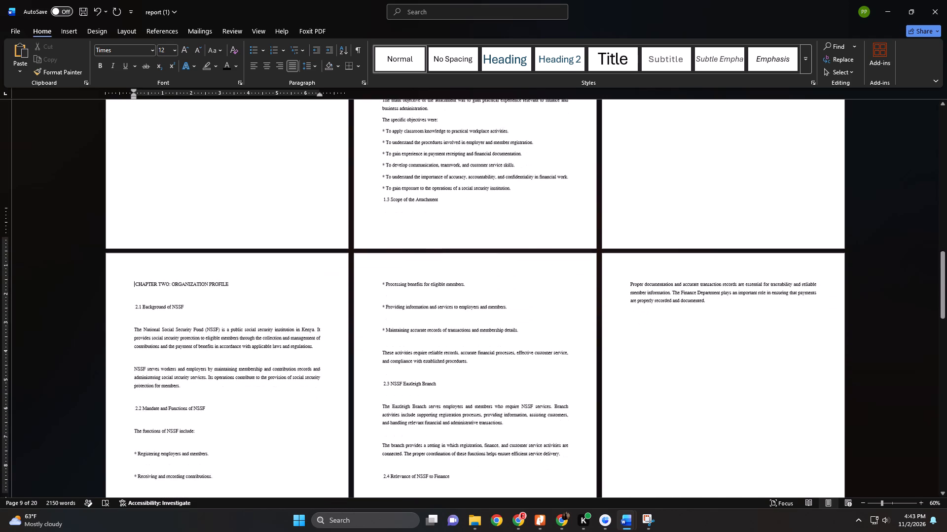
left_click(117, 251)
key("Delete")
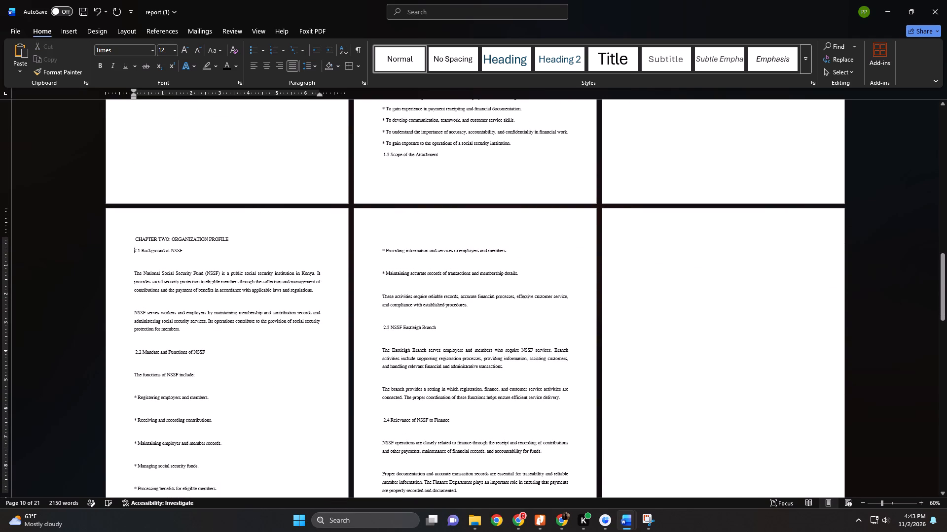
left_click(120, 261)
key("Delete")
left_click(126, 292)
key("Delete")
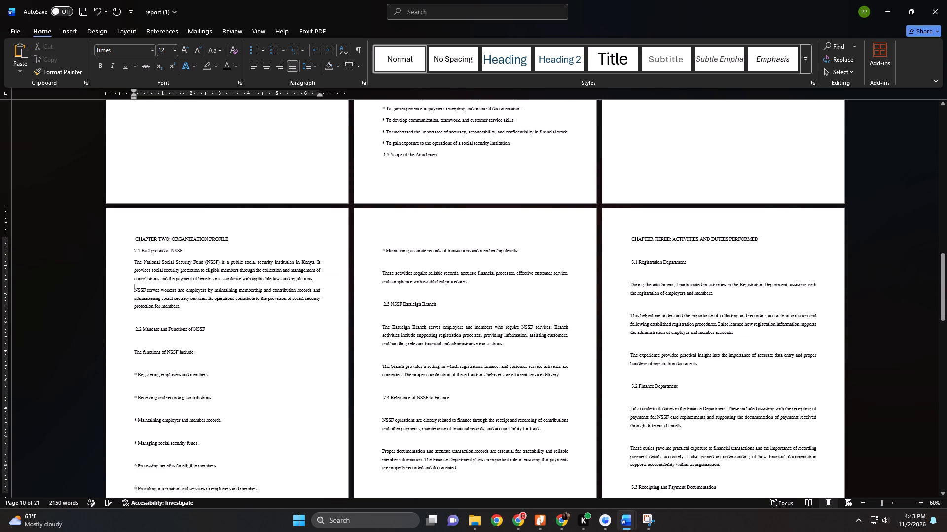
Delete the blank lines around the "2.2 Mandate and Functions of NSSF" heading and above the first function bullet.
left_click(124, 323)
key("Delete")
left_click(127, 334)
key("Delete")
left_click(126, 343)
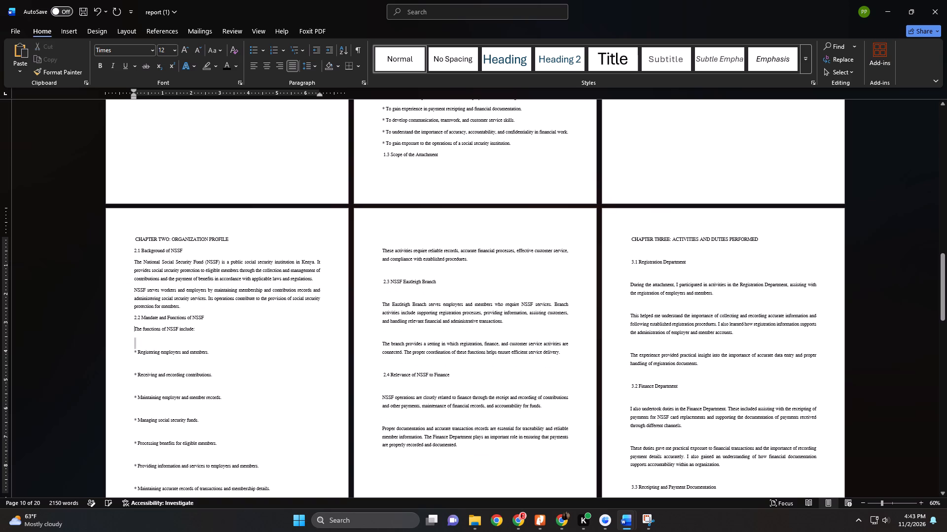
key("Delete")
Delete the blank lines between the first three NSSF function bullets in section 2.2.
left_click(130, 354)
key("Delete")
left_click(129, 364)
key("Delete")
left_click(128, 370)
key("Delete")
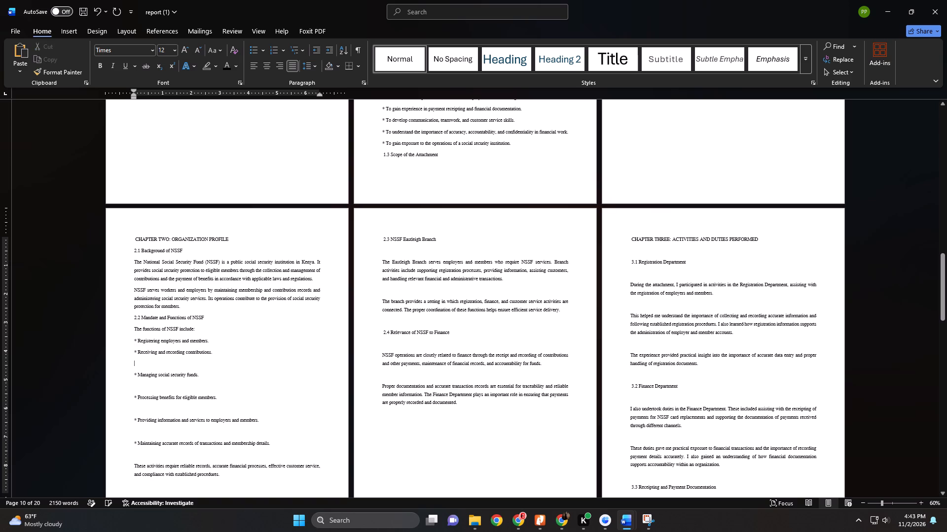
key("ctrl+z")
Delete the blank lines between the remaining NSSF function bullets, from "Managing social security funds" to "Maintaining accurate records".
left_click(127, 379)
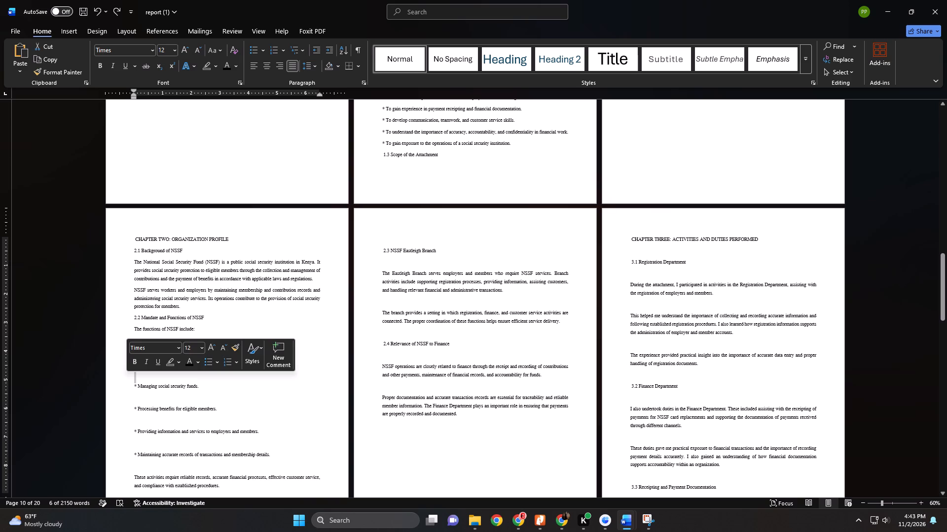
key("Delete")
scroll(132, 371, "down", 2)
scroll(132, 371, "up", 1)
scroll(132, 371, "down", 5)
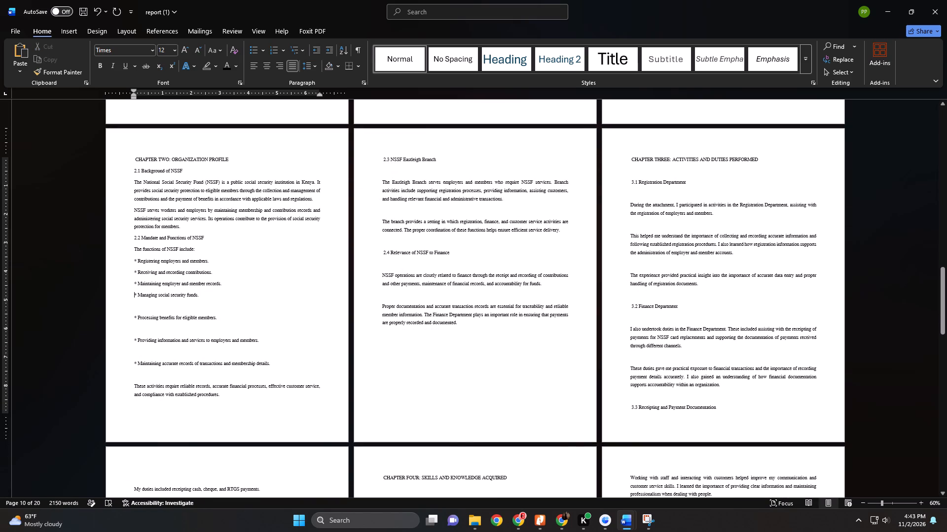
left_click(122, 311)
key("Delete")
left_click(121, 319)
key("Delete")
left_click(122, 329)
key("Delete")
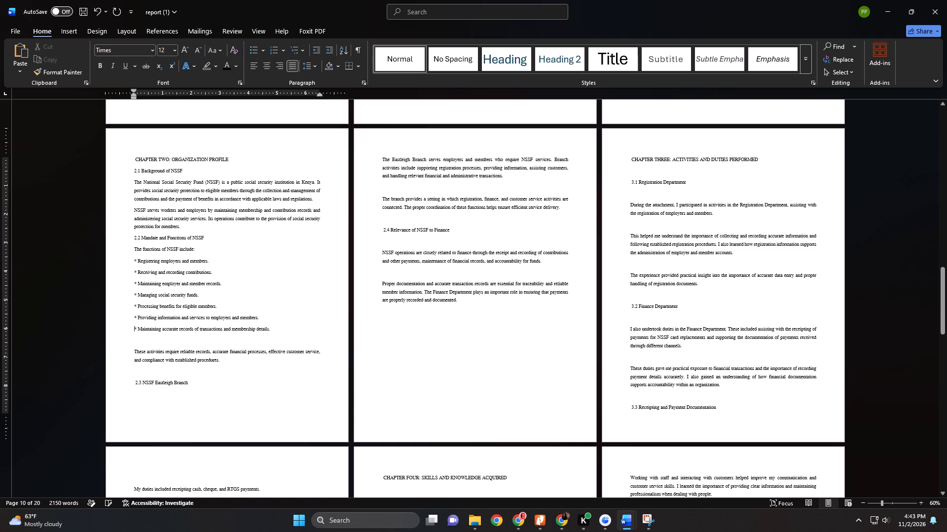
Delete the blank lines above the closing section 2.2 paragraph and around the "2.3 NSSF Eastleigh Branch" heading.
left_click(125, 342)
key("Delete")
left_click(120, 361)
key("Delete")
left_click(124, 374)
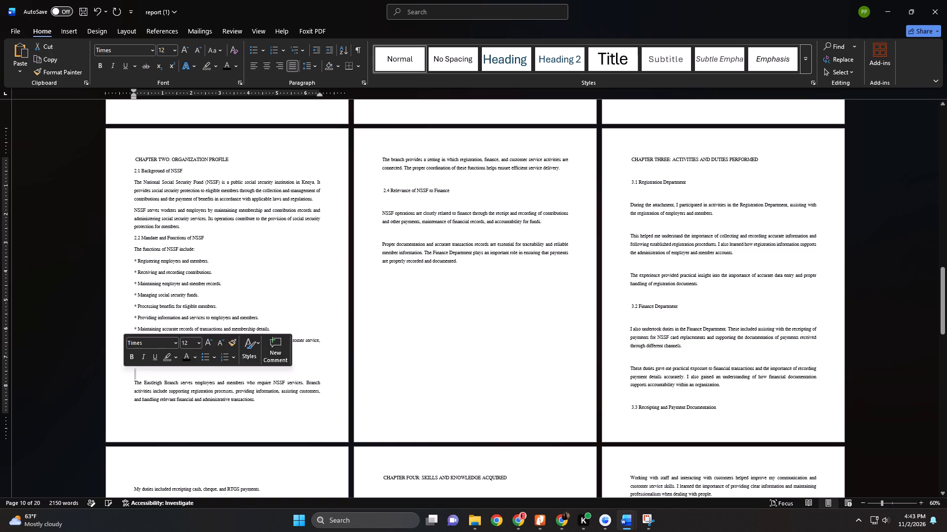
key("Delete")
Delete the blank lines around the "2.4 Relevance of NSSF to Finance" heading and between and after its paragraphs.
left_click(374, 180)
key("Delete")
left_click(377, 188)
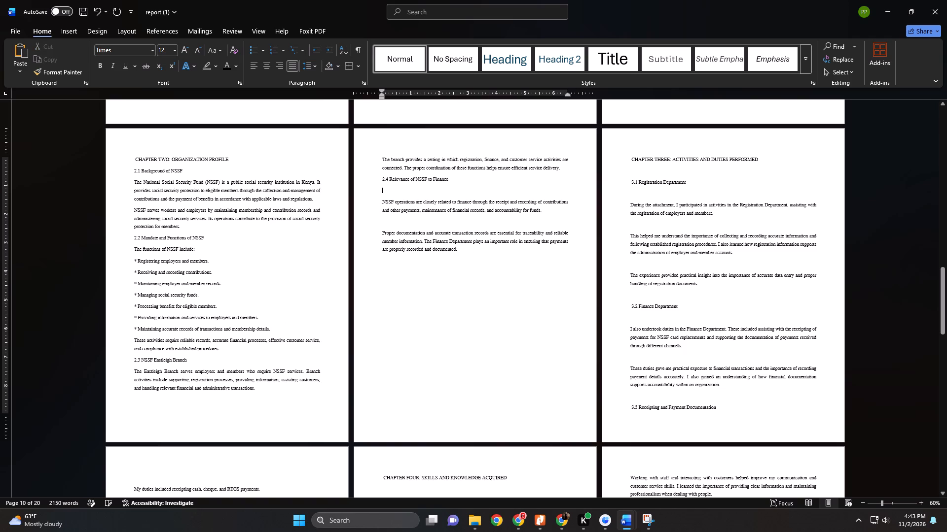
key("Delete")
left_click(367, 213)
key("Delete")
left_click(465, 233)
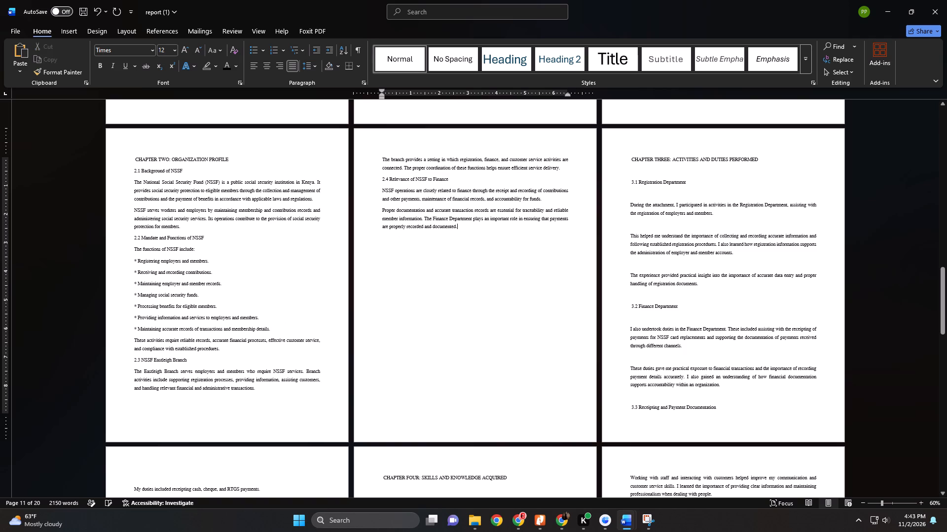
key("Delete")
Delete the blank lines below the Chapter Three heading, below "3.1 Registration Department" and between the section 3.1 paragraphs.
left_click(621, 168)
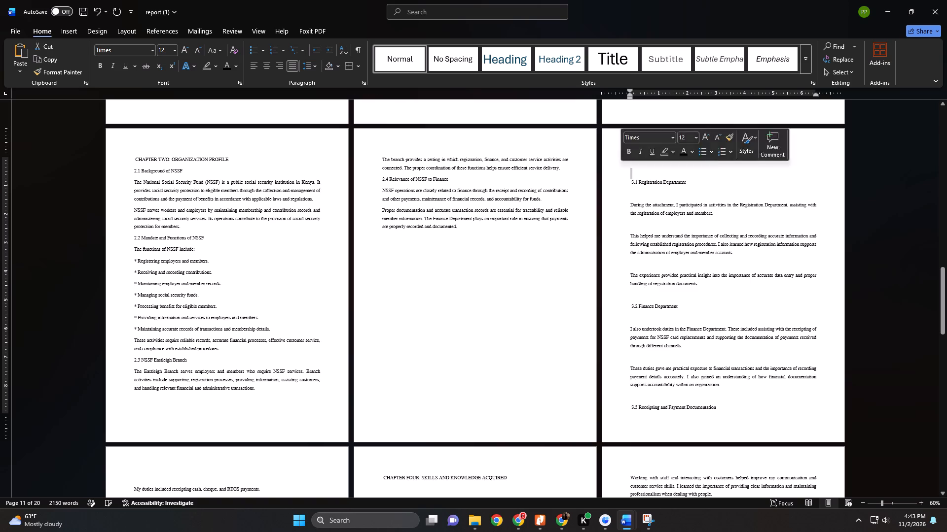
key("Delete")
left_click(621, 186)
key("Delete")
left_click(619, 200)
key("Delete")
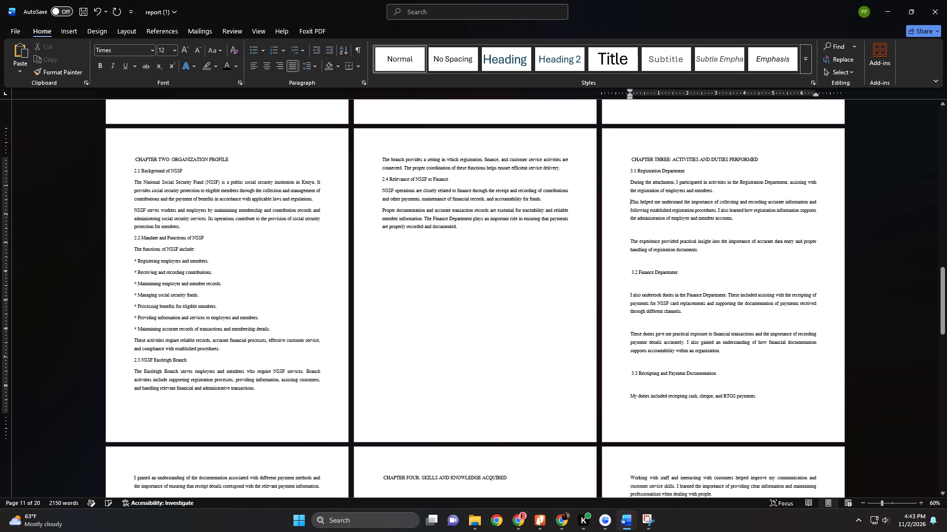
left_click(622, 228)
key("Delete")
Delete the blank lines around the "3.2 Finance Department" heading and between its two paragraphs.
left_click(625, 251)
key("Delete")
left_click(623, 265)
key("Delete")
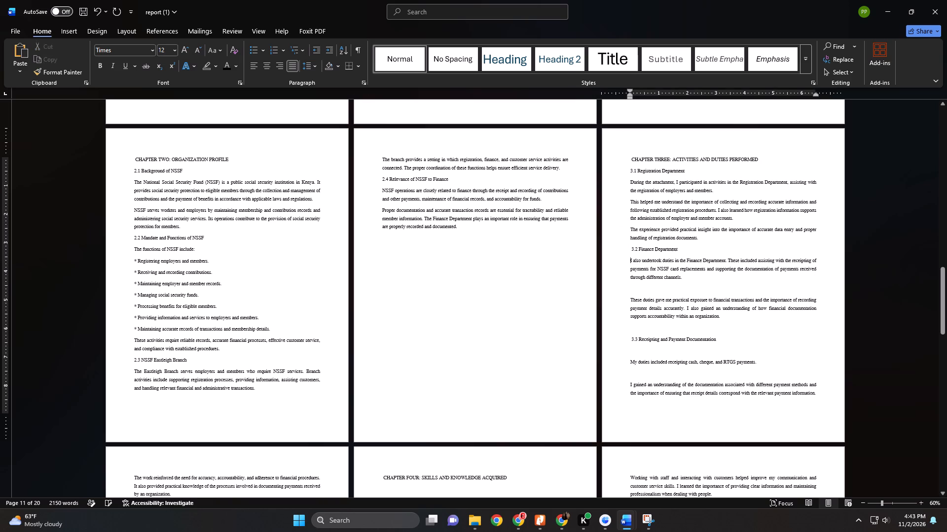
left_click(635, 286)
key("Delete")
Delete the blank lines around the "3.3 Receipting and Payment Documentation" heading and between its paragraphs.
left_click(618, 316)
key("Delete")
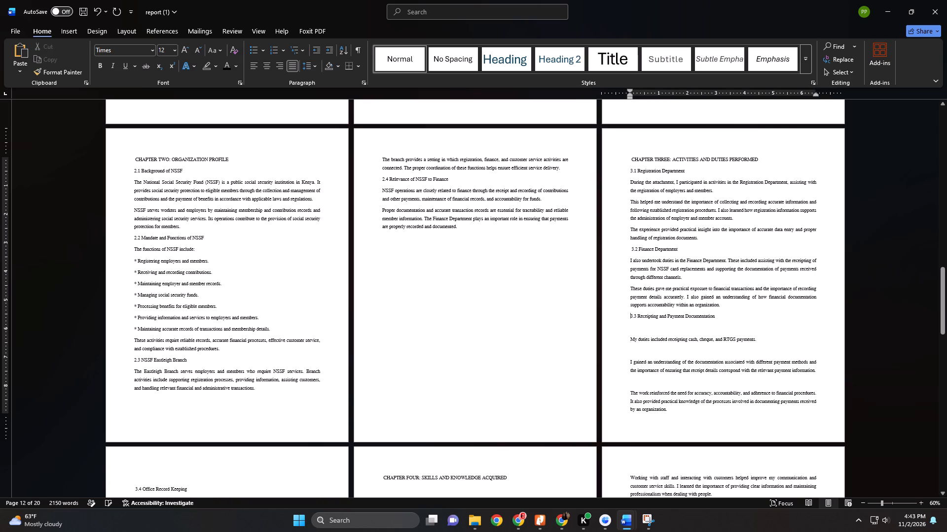
left_click(618, 328)
key("Delete")
left_click(618, 345)
key("Delete")
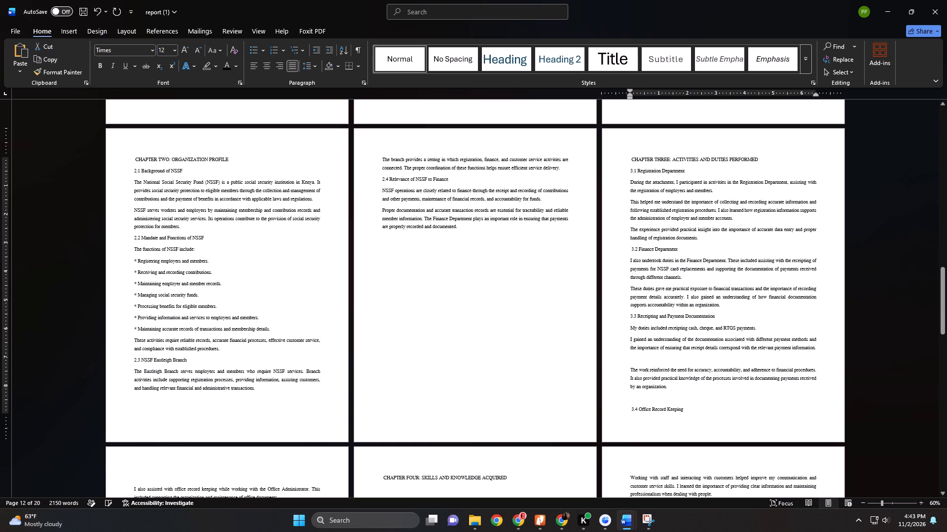
left_click(619, 358)
key("Delete")
Delete the blank line above the "3.4 Office Record Keeping" heading and those between its three paragraphs.
left_click(622, 380)
left_click(622, 384)
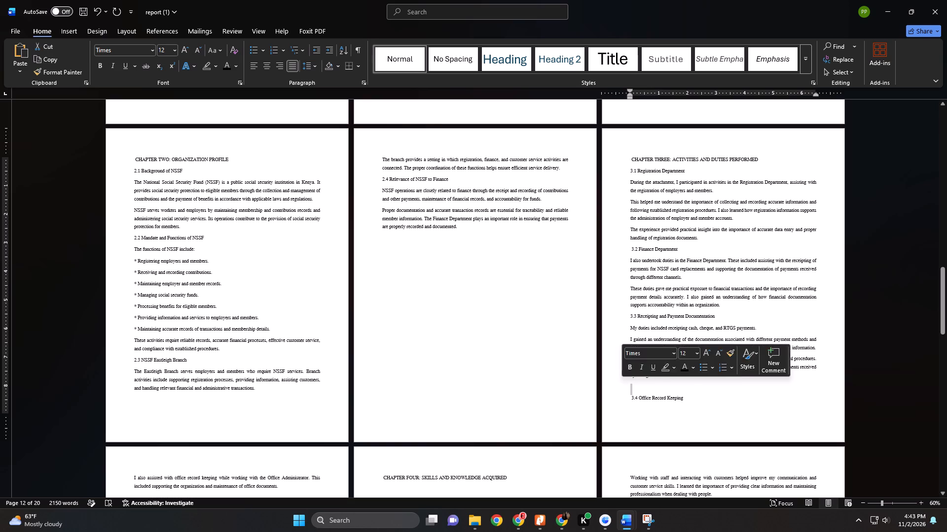
key("Delete")
scroll(597, 386, "down", 14)
scroll(276, 380, "up", 1)
left_click(123, 323)
key("Delete")
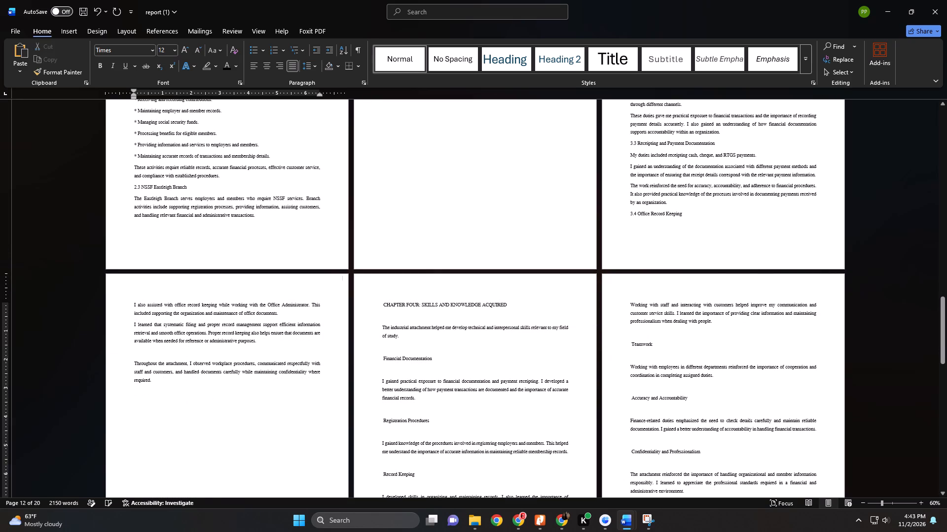
left_click(125, 344)
left_click(125, 353)
key("Delete")
Delete the blank lines below the Chapter Four heading, around "Financial Documentation" and above the "Registration Procedures" heading.
left_click(367, 317)
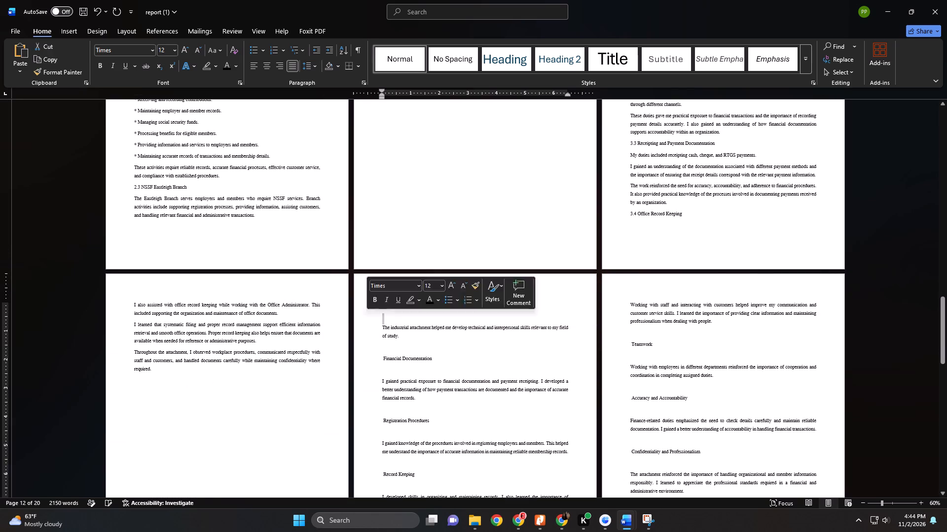
key("Delete")
left_click(371, 341)
key("Delete")
left_click(370, 349)
key("Delete")
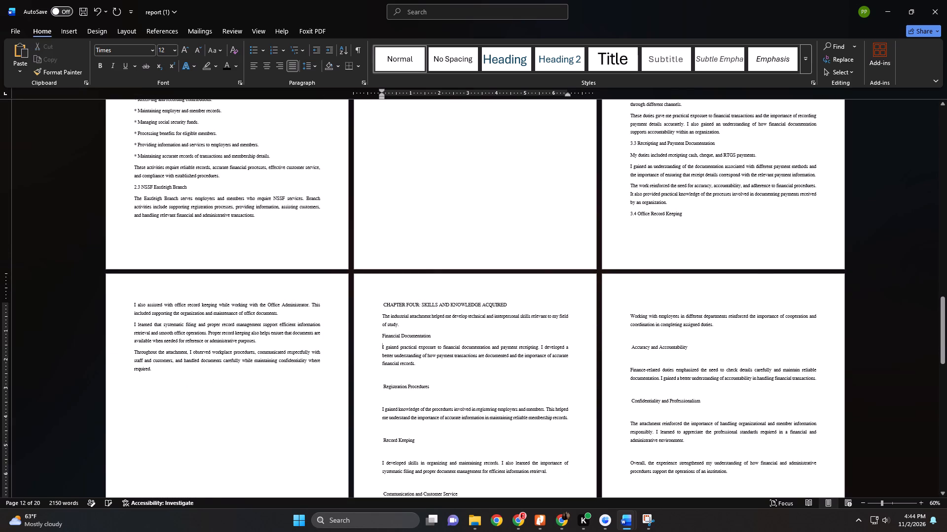
left_click(373, 371)
left_click(374, 376)
key("Delete")
Delete the blank lines below "Registration Procedures" and around the "Record Keeping" heading in Chapter Four.
scroll(370, 350, "down", 3)
scroll(370, 350, "up", 1)
scroll(370, 350, "down", 2)
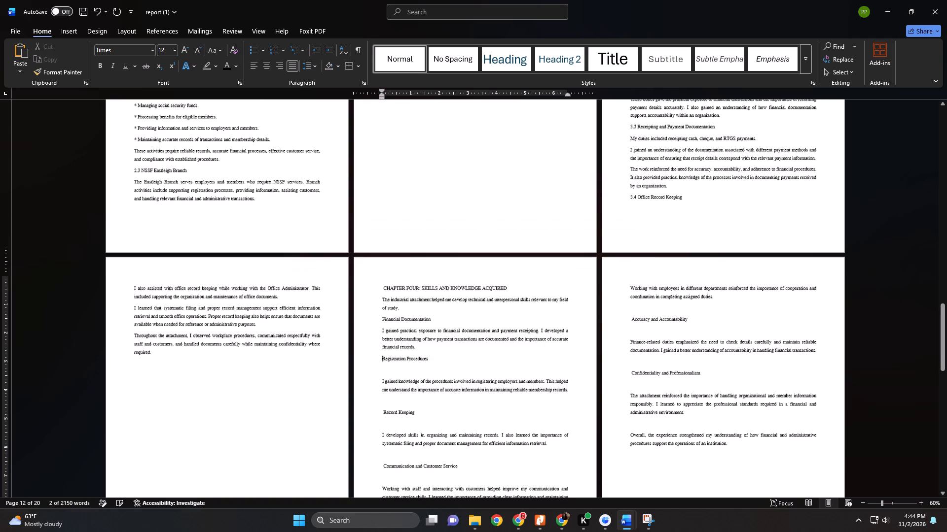
scroll(370, 350, "down", 1)
left_click(370, 315)
left_click(370, 328)
key("Delete")
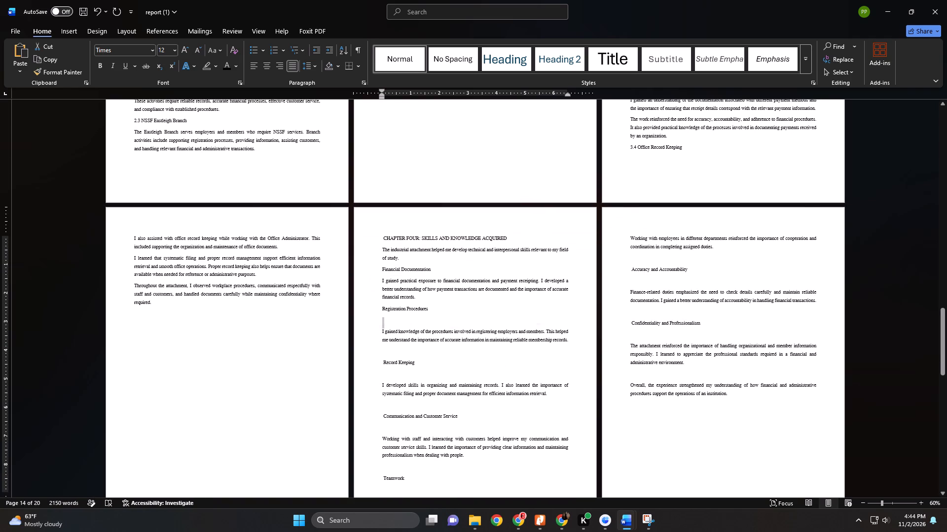
left_click(376, 336)
left_click(374, 344)
key("Delete")
left_click(377, 352)
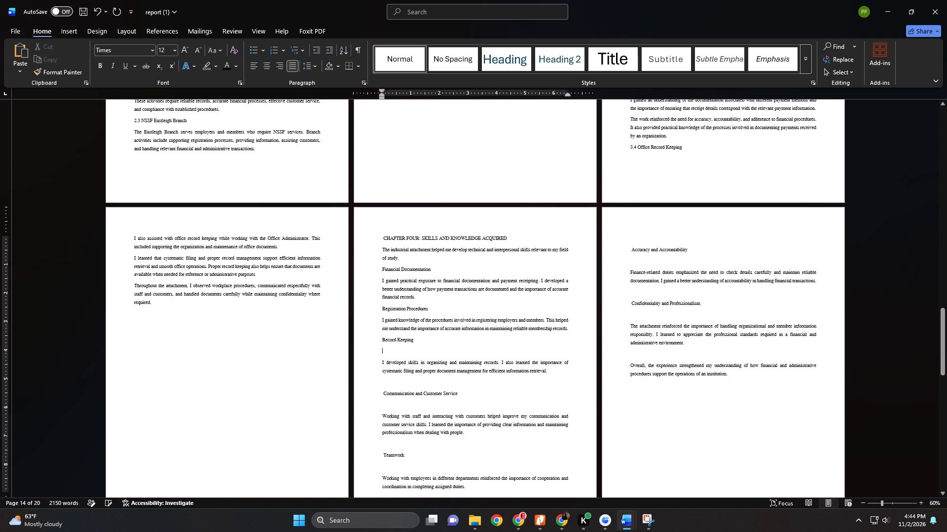
key("Delete")
Delete the blank lines around the "Communication and Customer Service" and "Teamwork" headings in Chapter Four.
left_click(395, 372)
key("Delete")
left_click(397, 385)
key("Delete")
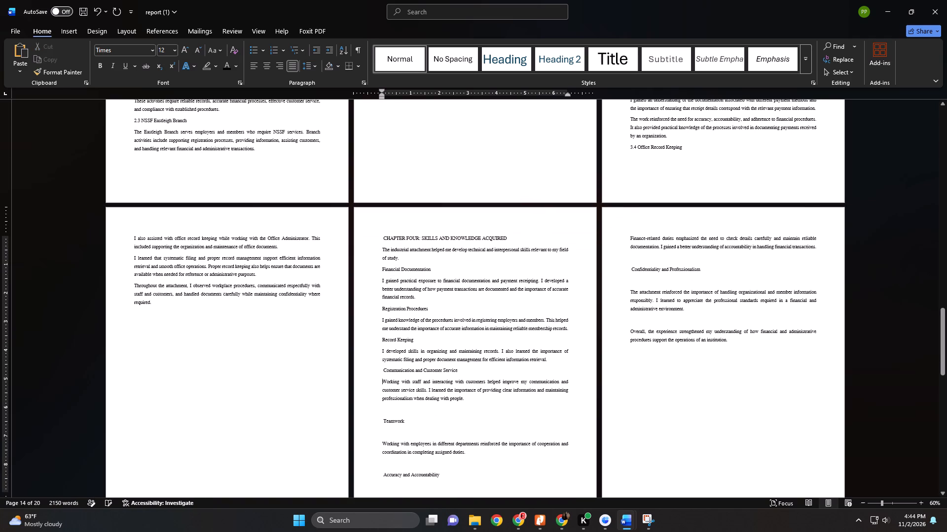
left_click(400, 409)
key("Delete")
left_click(403, 421)
key("Delete")
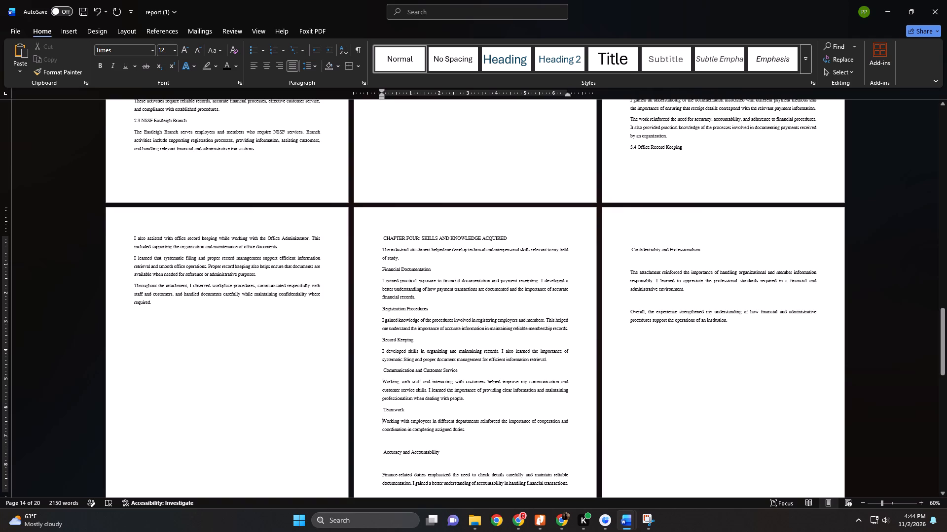
Delete the blank lines around "Accuracy and Accountability", above "Confidentiality and Professionalism" and above Chapter Four's closing "Overall" paragraph.
left_click(415, 219)
left_click(404, 447)
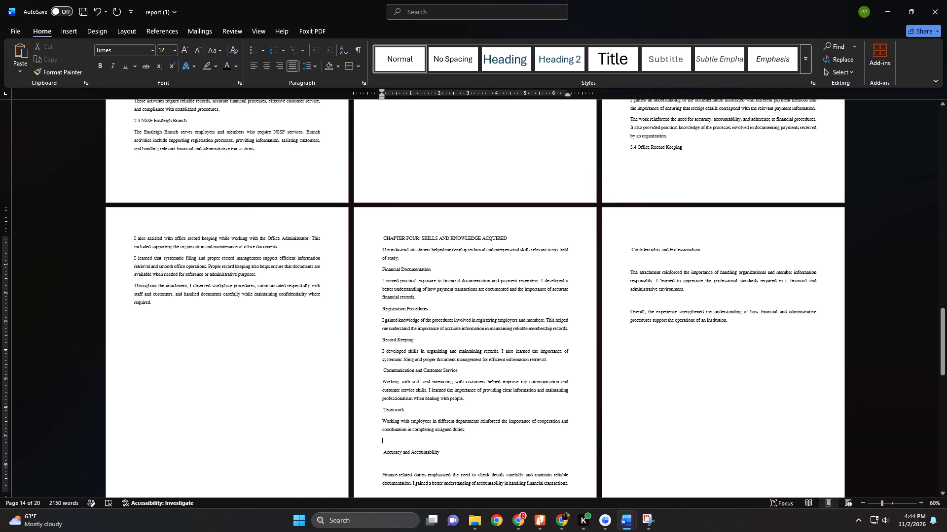
key("Delete")
left_click(403, 449)
key("Delete")
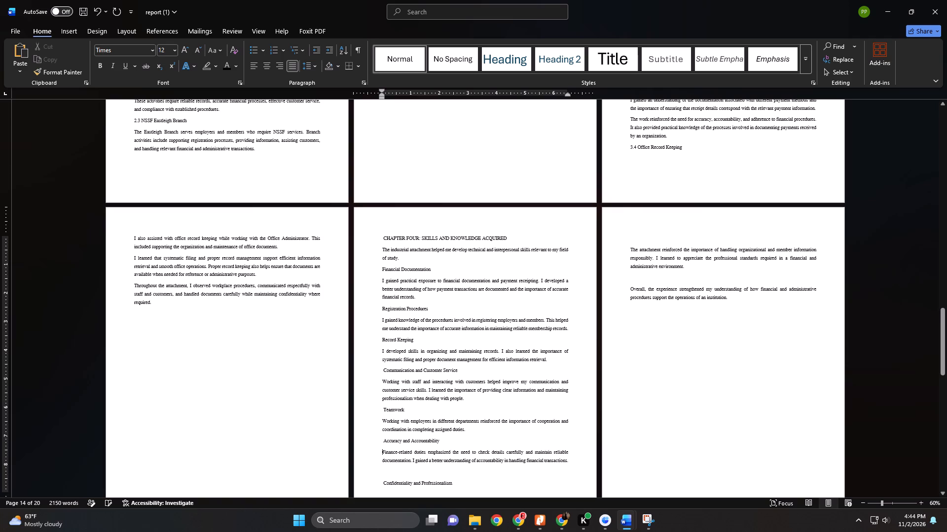
scroll(563, 380, "up", 1)
scroll(562, 382, "down", 4)
left_click(397, 432)
key("Delete")
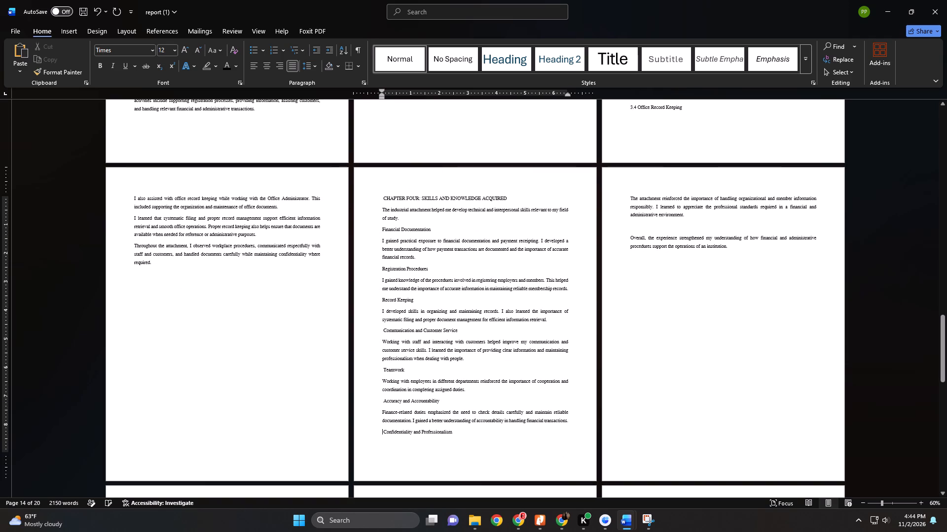
left_click(639, 182)
left_click(650, 228)
key("Delete")
Delete the blank lines below the Chapter Five heading, below "5.1 Observations" and between the section 5.1 paragraphs.
scroll(644, 229, "down", 5)
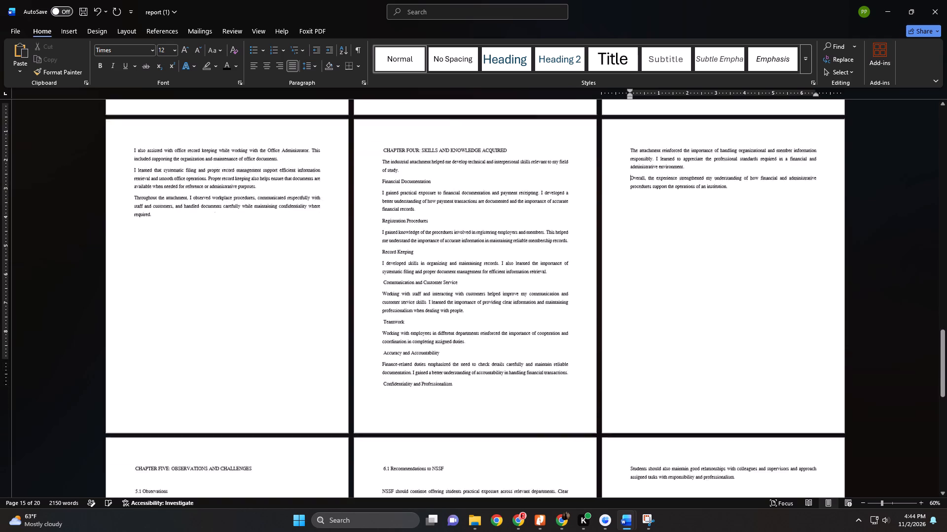
scroll(642, 235, "down", 6)
scroll(234, 357, "up", 1)
left_click(147, 393)
key("Delete")
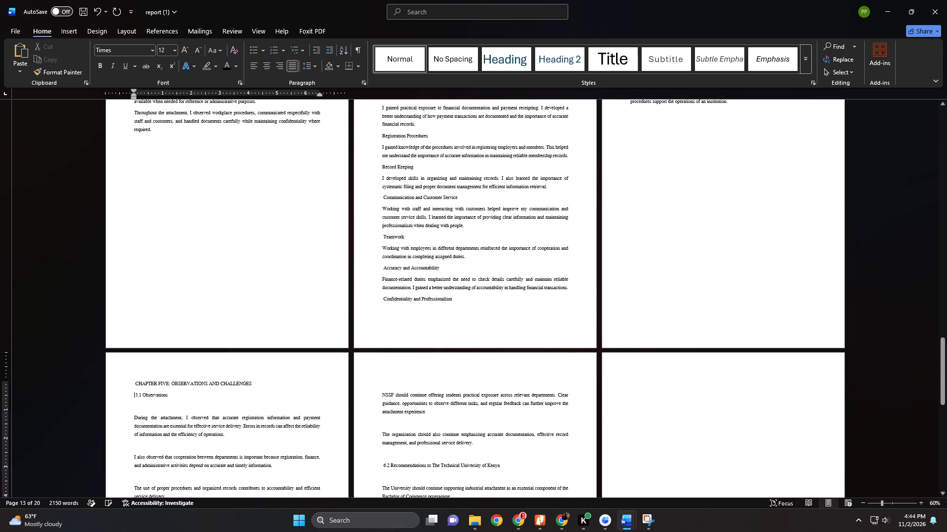
left_click(147, 410)
key("Delete")
left_click(155, 433)
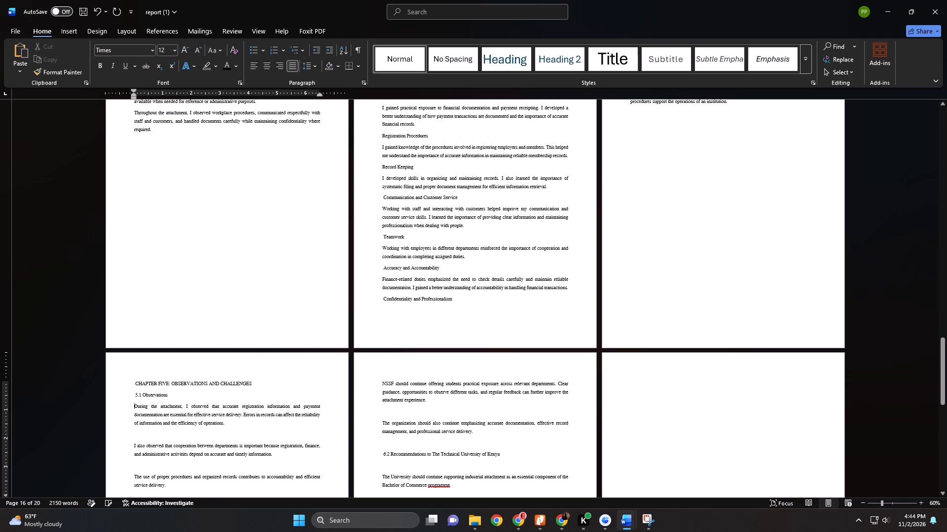
key("Delete")
left_click(164, 453)
key("Delete")
left_click(162, 470)
key("Delete")
Delete the blank lines around the "5.2 Challenges" heading and between its two paragraphs.
scroll(160, 467, "down", 1)
scroll(160, 467, "up", 1)
scroll(160, 467, "down", 2)
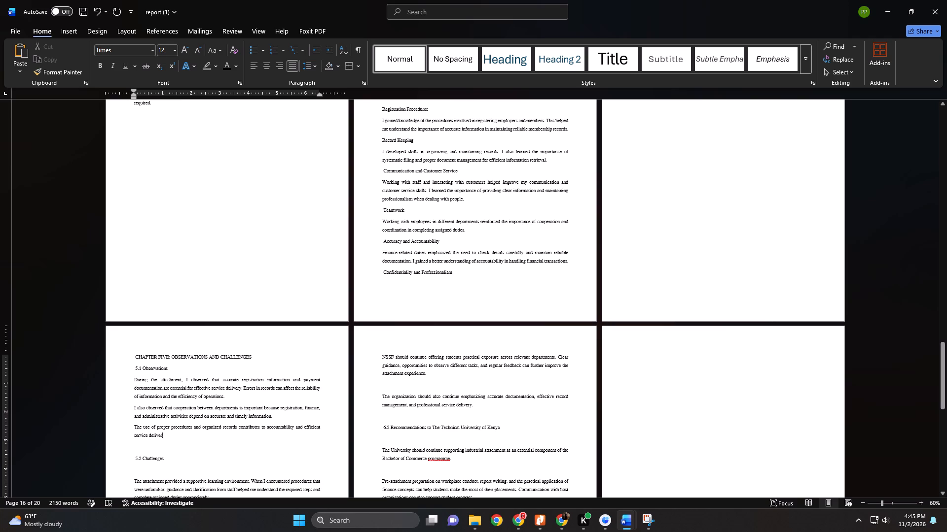
left_click(144, 445)
key("Delete")
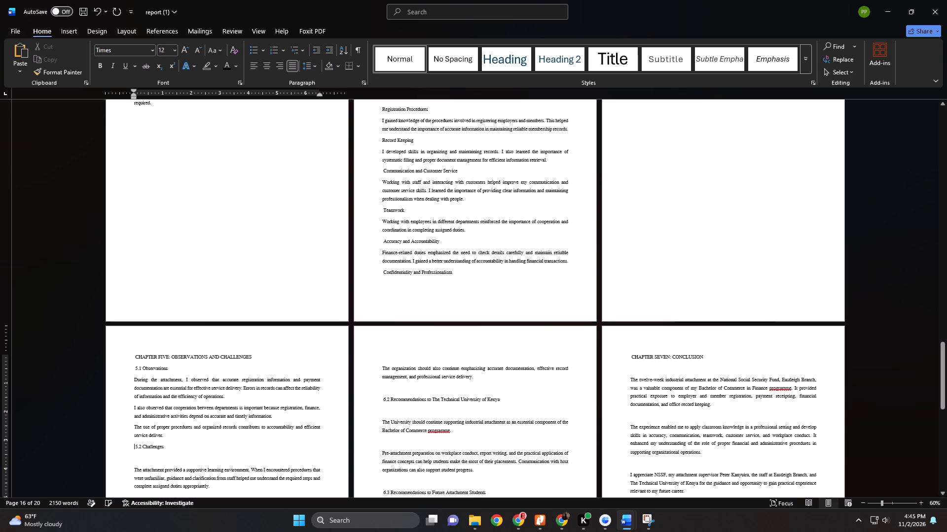
left_click(153, 460)
key("Delete")
scroll(165, 458, "down", 3)
left_click(160, 441)
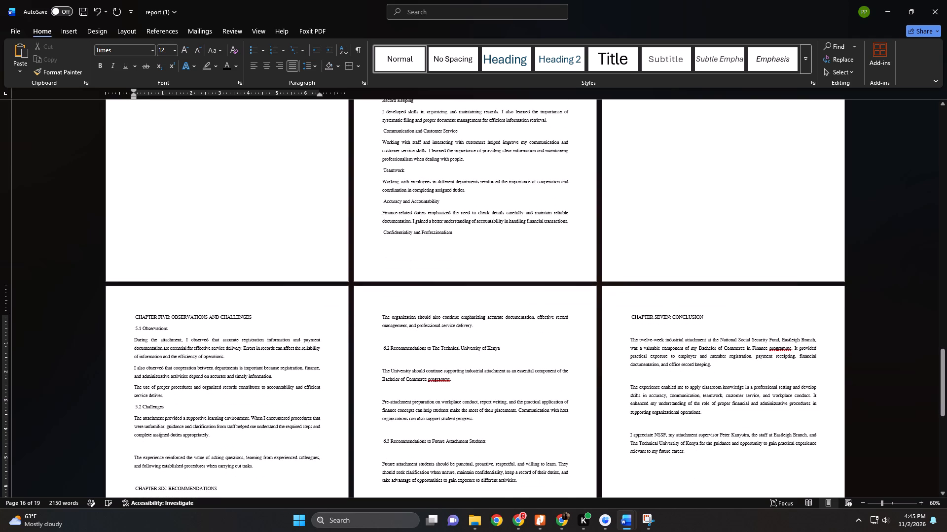
left_click(160, 445)
key("Delete")
Replace the blank line above the "CHAPTER SIX: RECOMMENDATIONS" heading with a page break.
left_click(164, 466)
key("Delete")
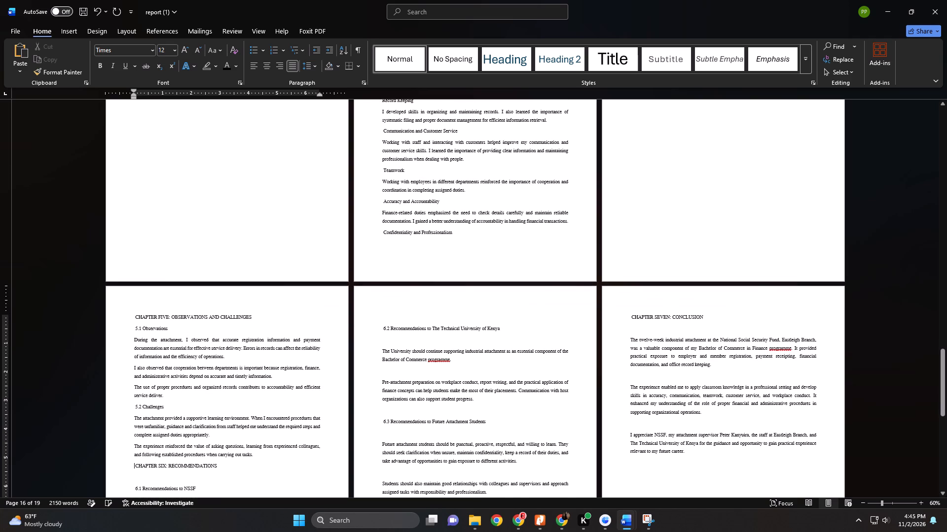
key("ctrl+Return")
Delete the blank lines below the Chapter Six heading, below and between the section 6.1 paragraphs, and above the 6.2 heading.
left_click(374, 328)
key("Delete")
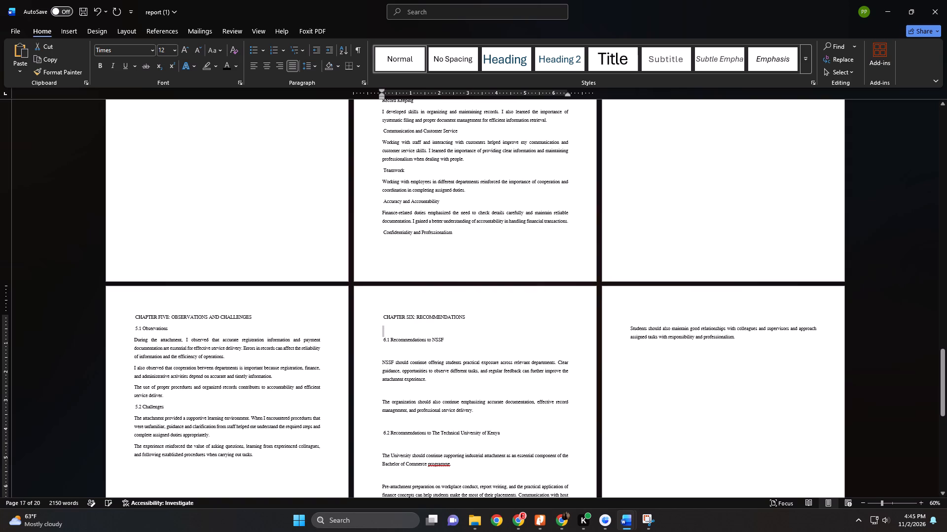
left_click(386, 341)
key("Delete")
left_click(394, 366)
key("Delete")
left_click(399, 387)
key("Delete")
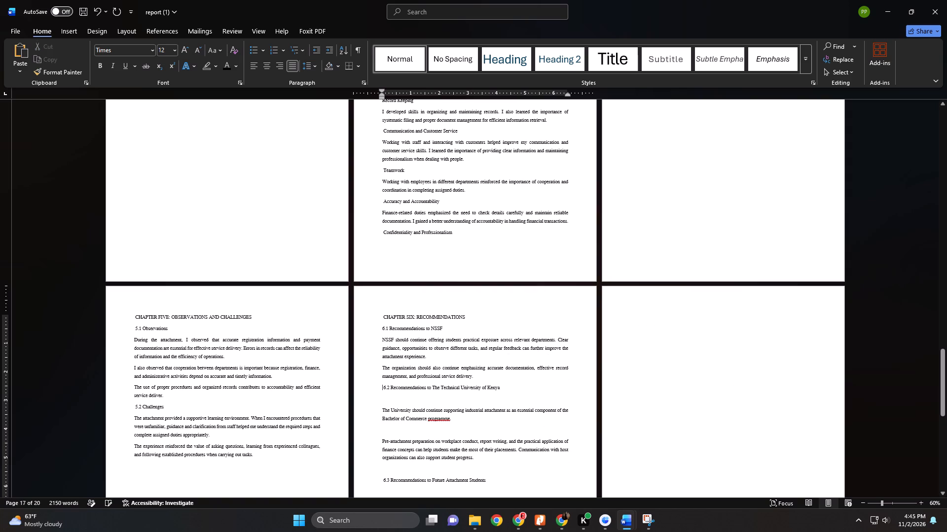
Delete the blank lines below the "6.2 Recommendations to The Technical University of Kenya" heading and between its two paragraphs.
left_click(402, 404)
key("Delete")
left_click(403, 412)
left_click(404, 418)
key("Delete")
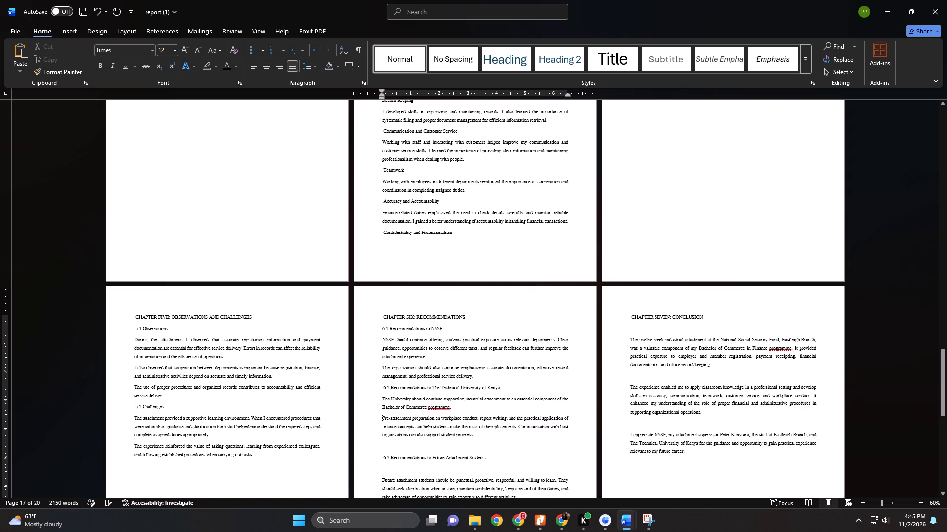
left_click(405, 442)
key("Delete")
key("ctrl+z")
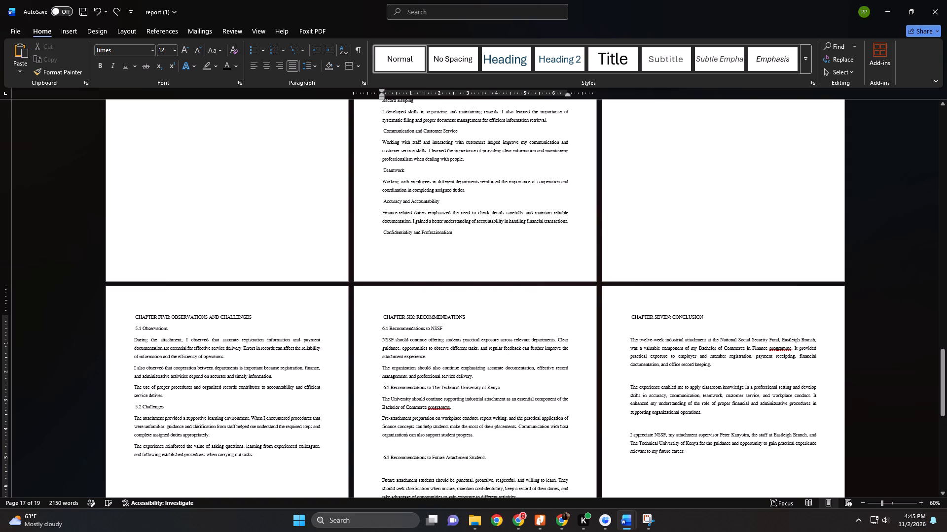
Delete the blank lines around the "6.3 Recommendations to Future Attachment Students" heading and between its paragraphs.
left_click(407, 446)
key("Delete")
scroll(409, 443, "down", 3)
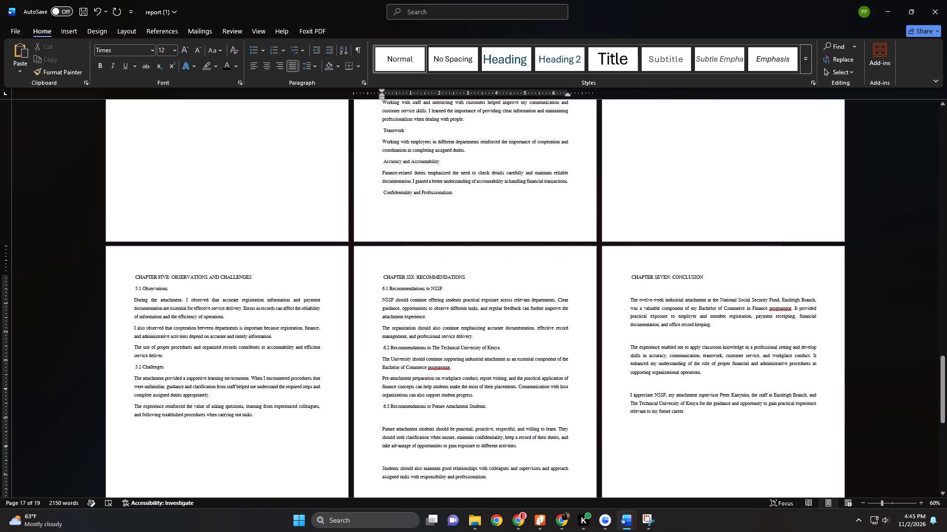
left_click(404, 422)
key("Delete")
left_click(406, 448)
key("Delete")
Delete the blank lines below the "CHAPTER SEVEN: CONCLUSION" heading and between its three paragraphs.
scroll(466, 449, "down", 6)
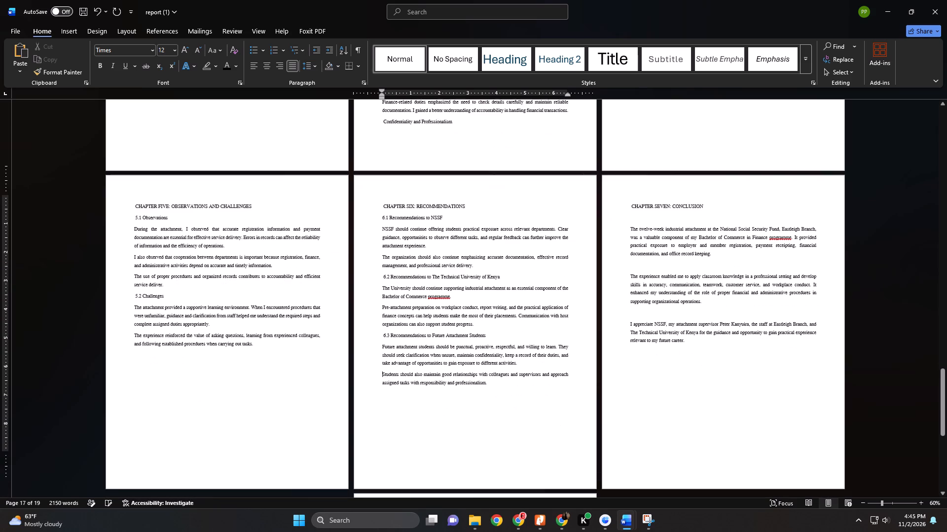
left_click(640, 205)
left_click(644, 211)
key("Delete")
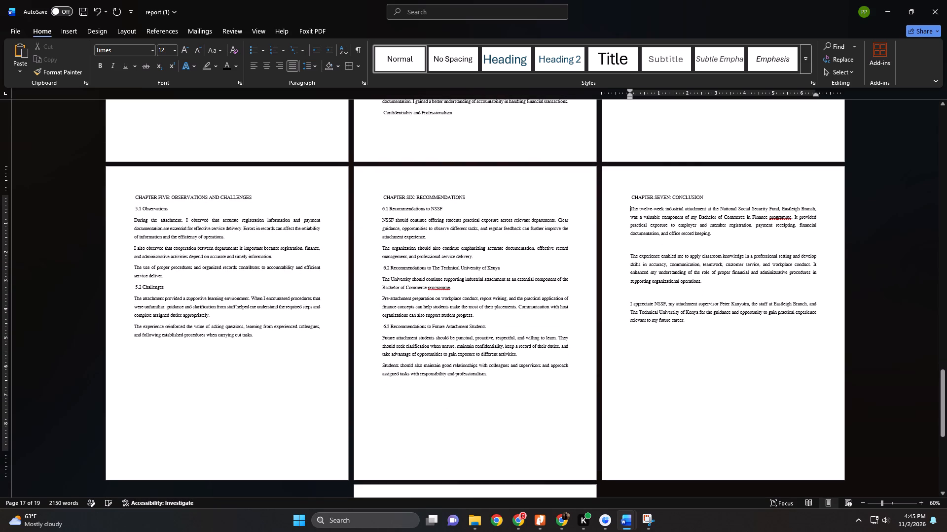
left_click(648, 248)
key("Delete")
left_click(649, 279)
key("Delete")
Delete the blank lines below the REFERENCES heading, between the reference entries and above the APPENDICES heading.
scroll(617, 283, "down", 5)
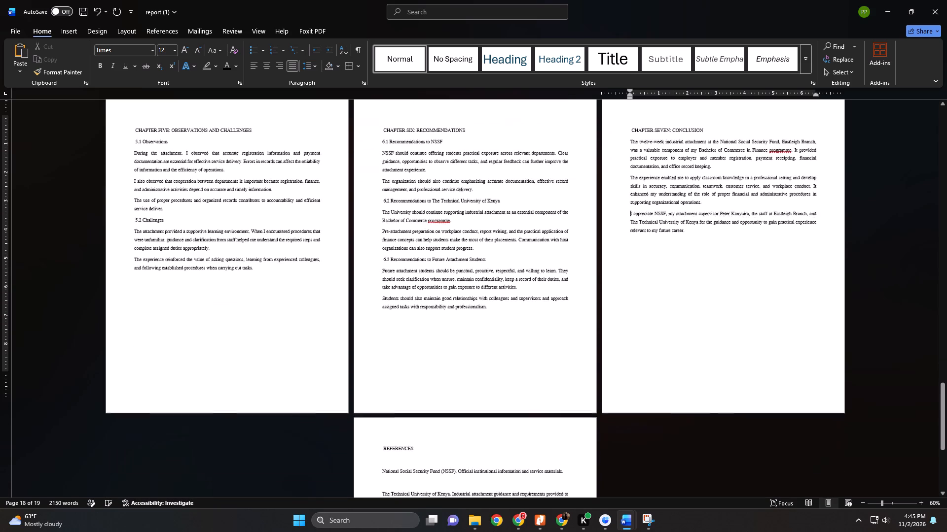
scroll(473, 360, "down", 2)
scroll(463, 374, "up", 1)
scroll(463, 374, "down", 1)
scroll(463, 374, "up", 1)
scroll(449, 373, "down", 1)
scroll(435, 378, "up", 1)
scroll(425, 383, "down", 1)
left_click(396, 433)
key("Delete")
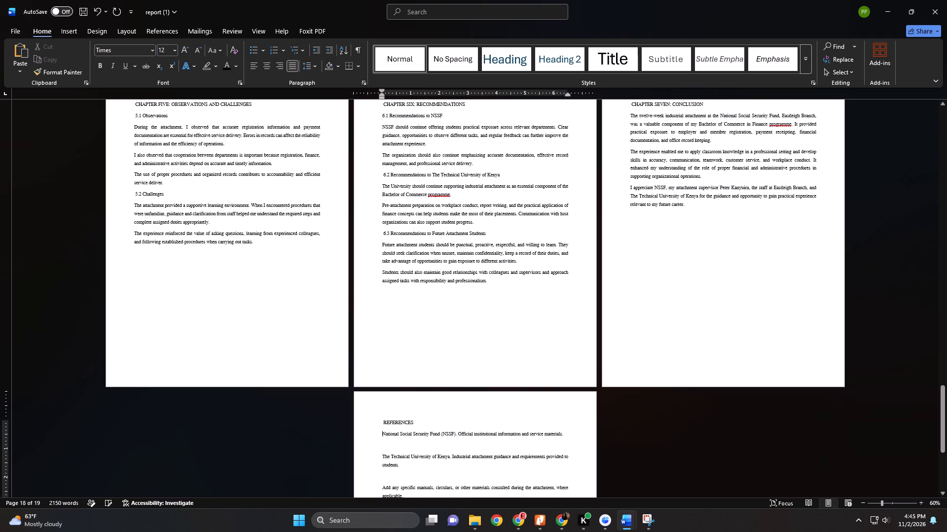
left_click(396, 450)
key("Delete")
left_click(396, 466)
key("Delete")
scroll(394, 443, "down", 7)
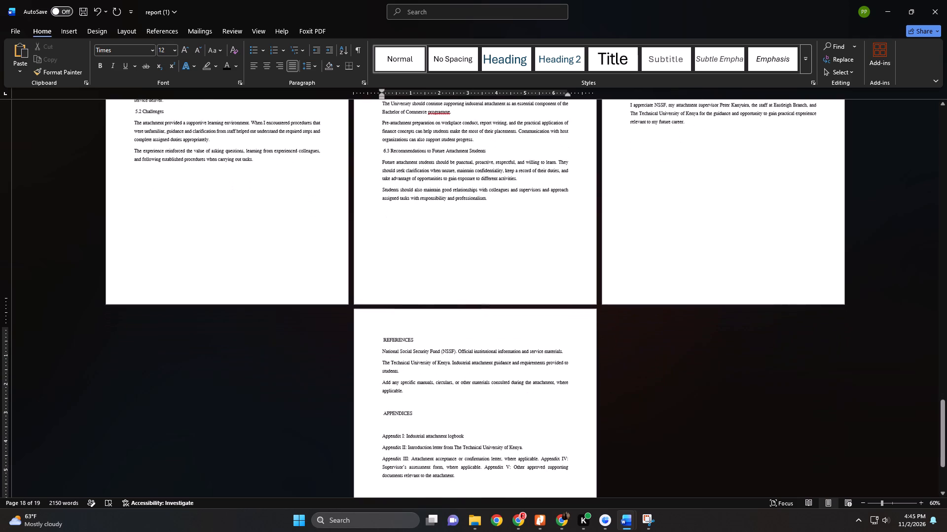
left_click(398, 394)
key("Delete")
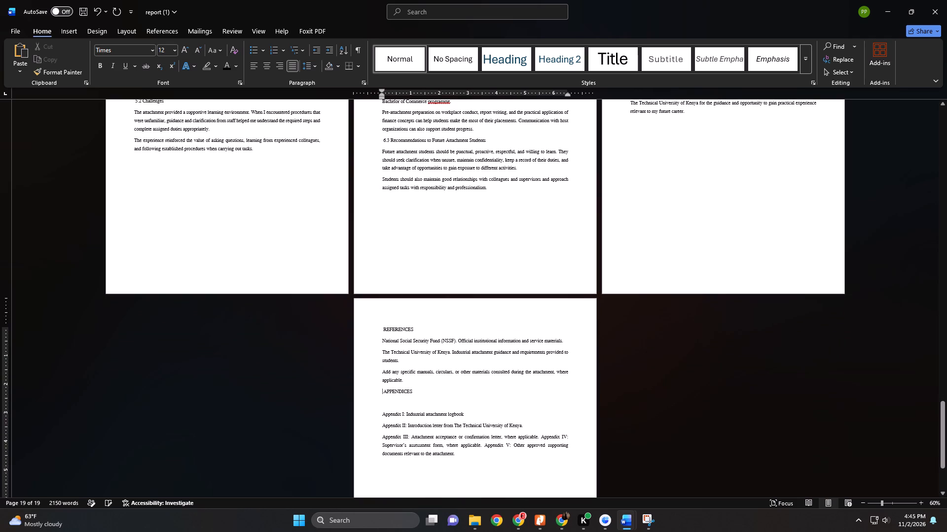
Start the APPENDICES section on a new page and delete the blank line below its heading.
key("ctrl+Return")
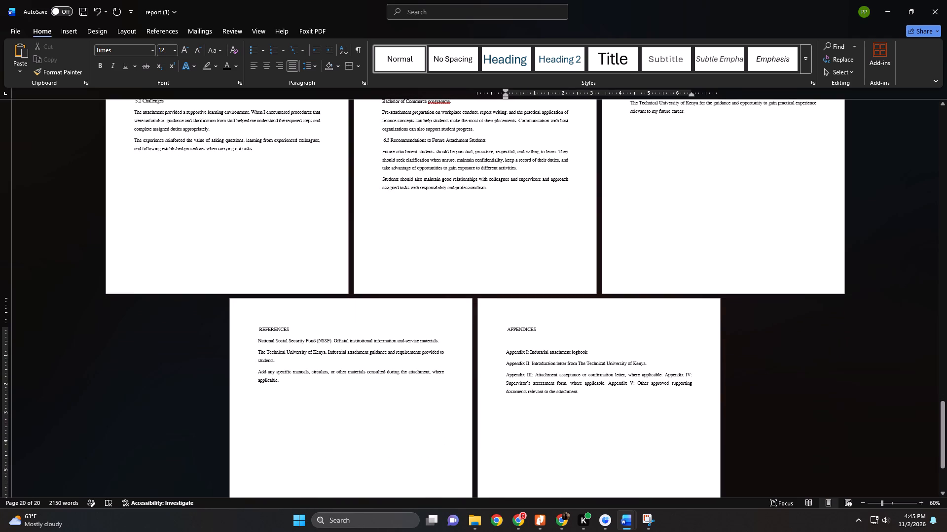
left_click(525, 344)
key("Delete")
Centre and bold all the cover page text, from the INDUSTRIAL ATTACHMENT REPORT title to the date of submission.
scroll(523, 341, "up", 2)
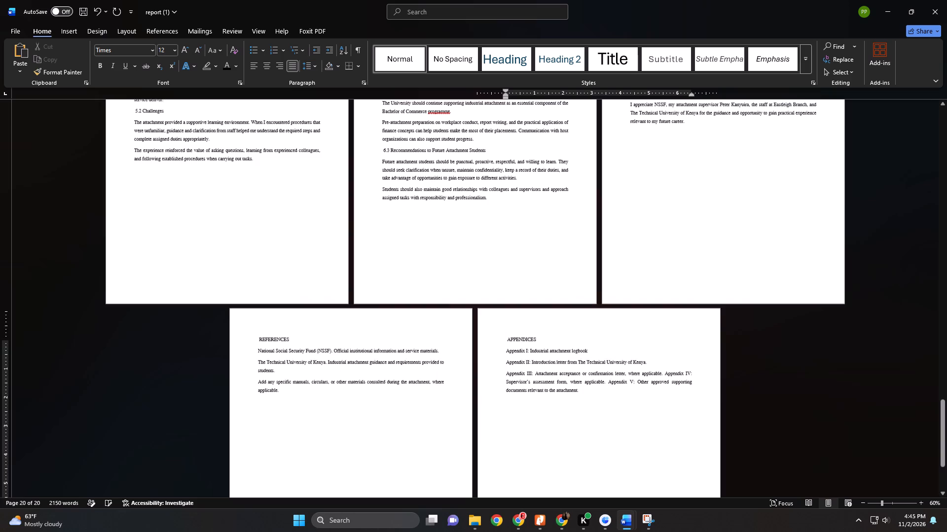
scroll(523, 341, "up", 4)
left_click_drag(946, 426, 941, 370)
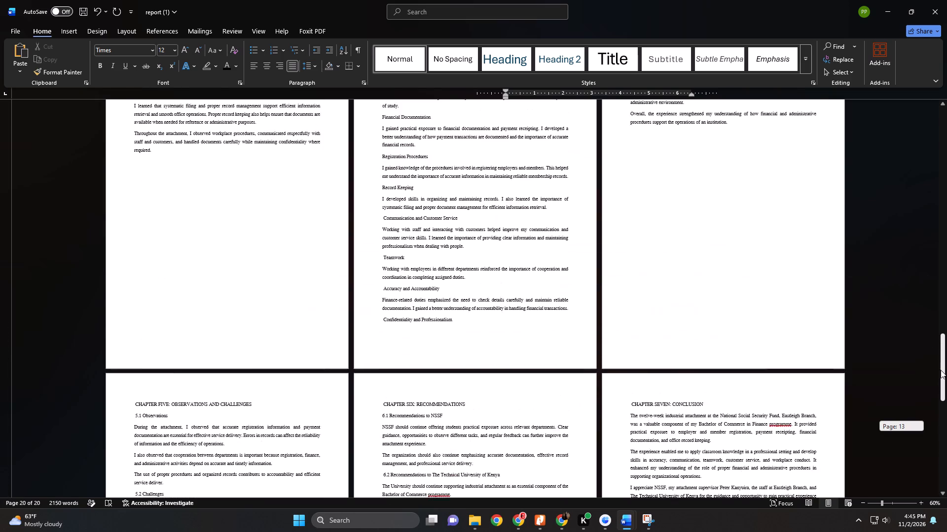
left_click_drag(941, 370, 946, 224)
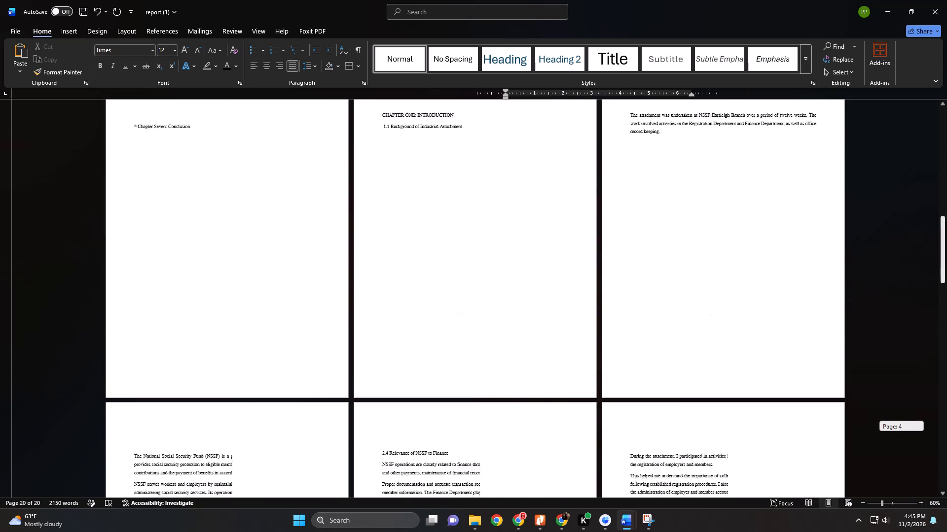
left_click_drag(946, 224, 946, 104)
left_click_drag(326, 264, 135, 175)
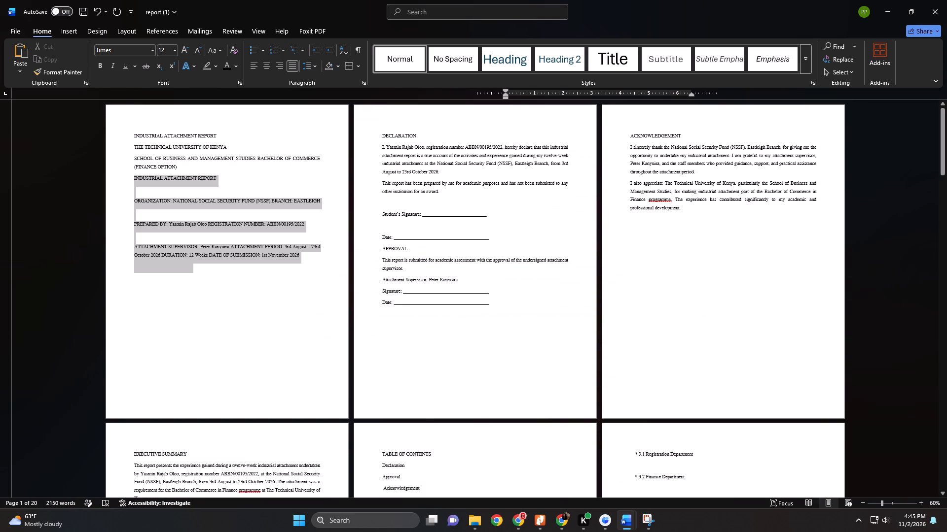
left_click_drag(135, 175, 137, 129)
left_click(270, 62)
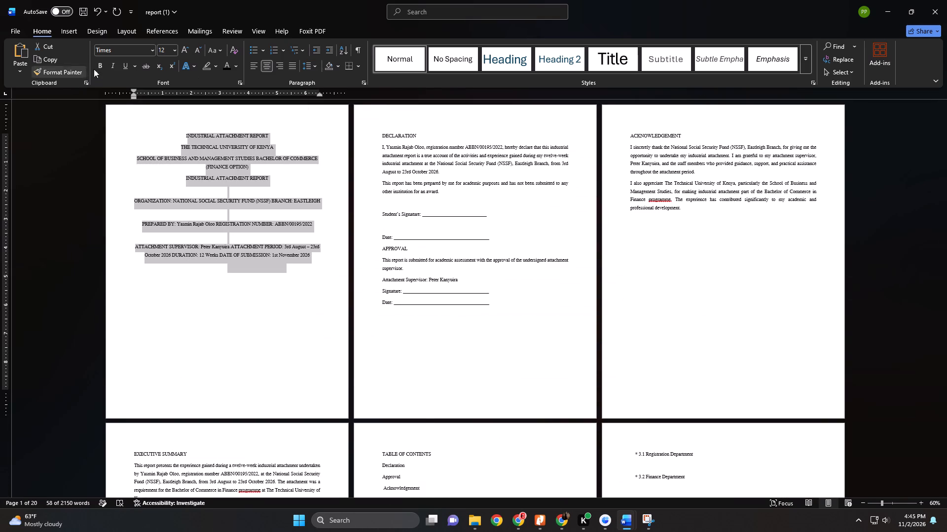
left_click(99, 66)
left_click(243, 166)
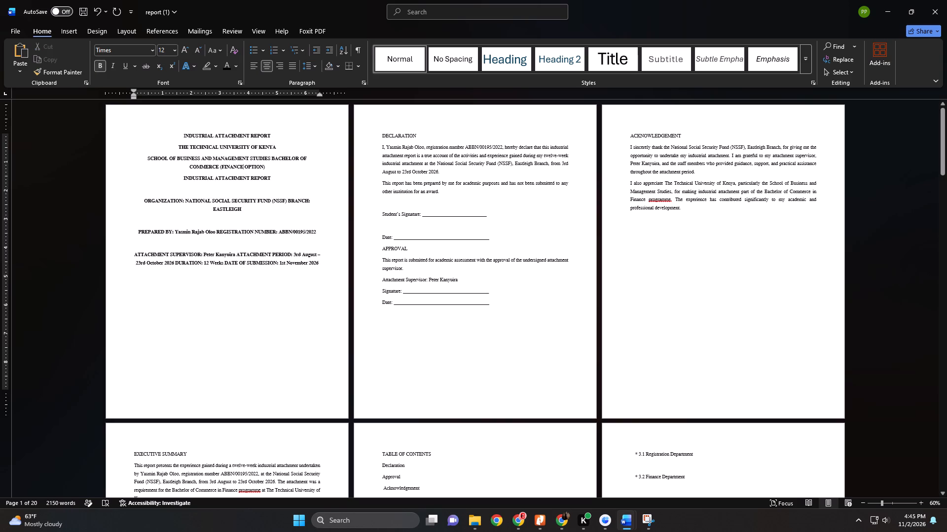
left_click(119, 131)
left_click(125, 112)
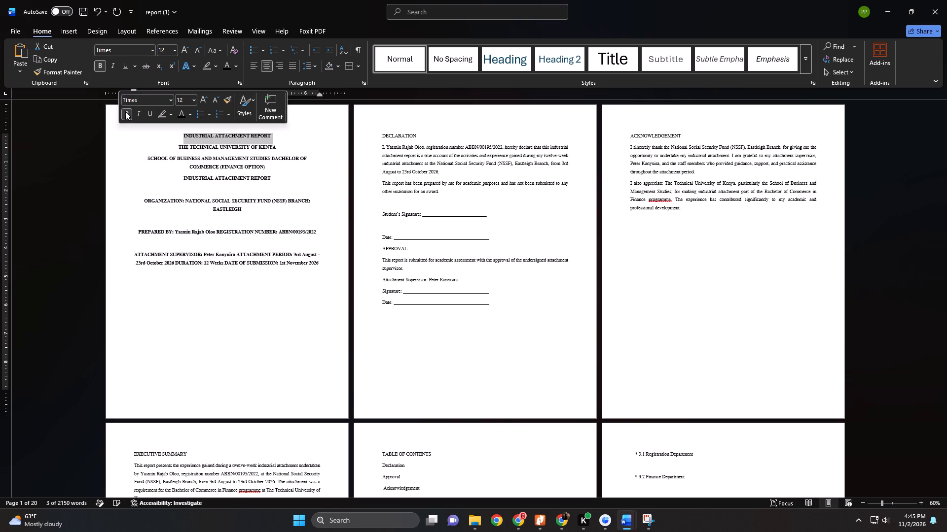
left_click(238, 154)
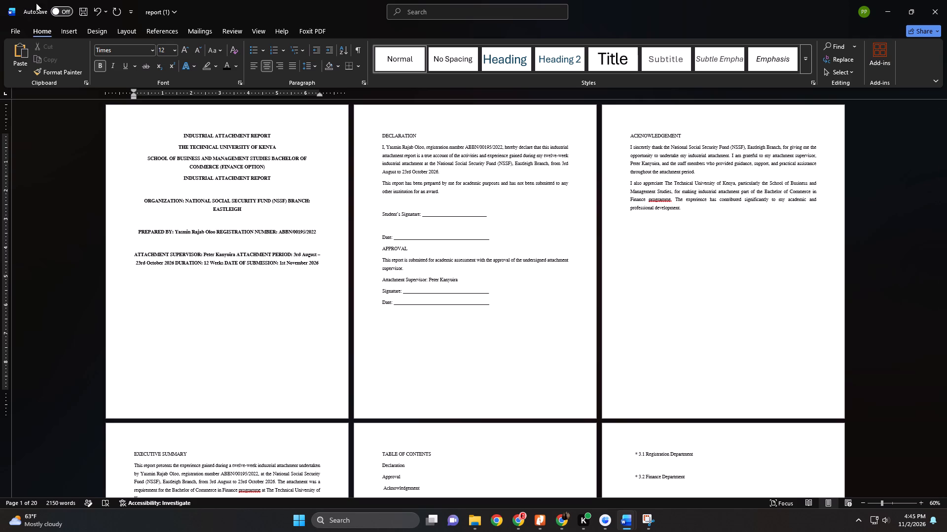
Save the report.
triple_click(82, 10)
triple_click(82, 10)
double_click(82, 10)
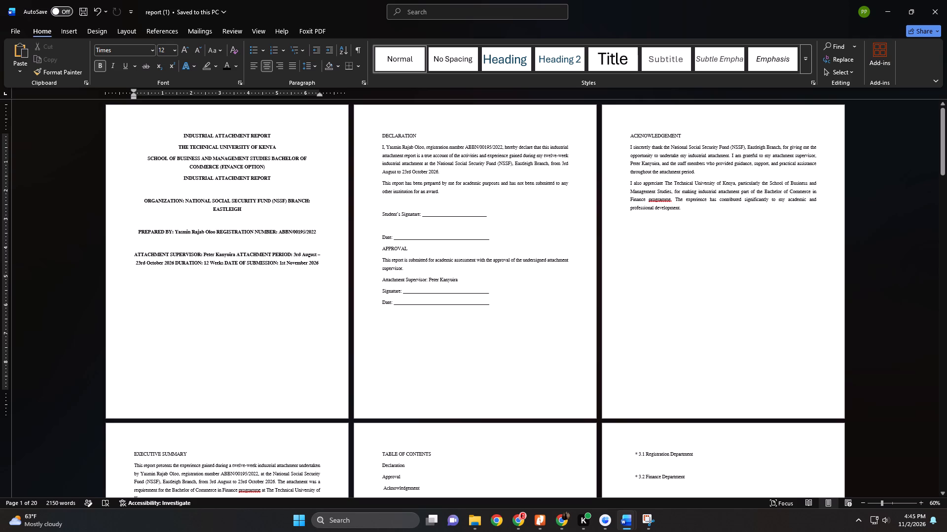
Select the DECLARATION heading line on page two.
left_click(400, 127)
scroll(448, 150, "down", 3)
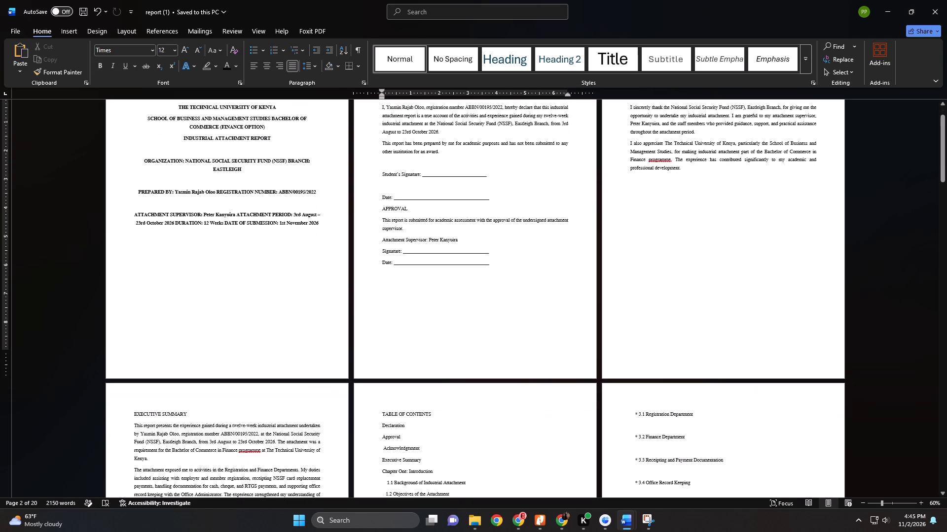
scroll(449, 150, "down", 5)
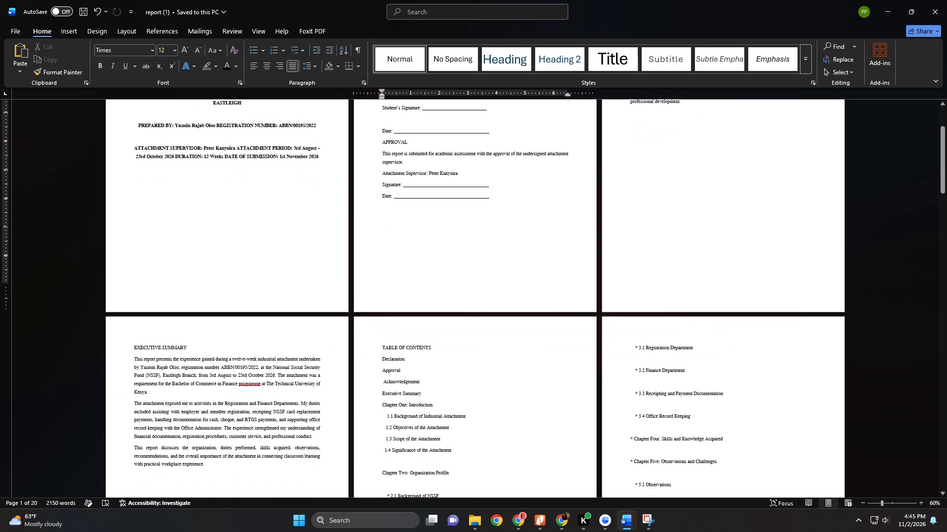
scroll(333, 165, "up", 15)
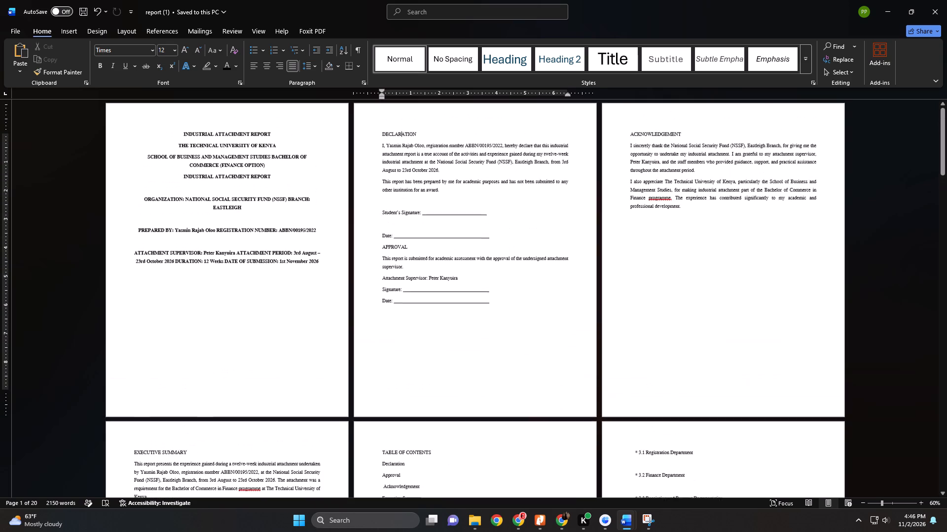
scroll(305, 171, "up", 6)
left_click(411, 121)
left_click(373, 133)
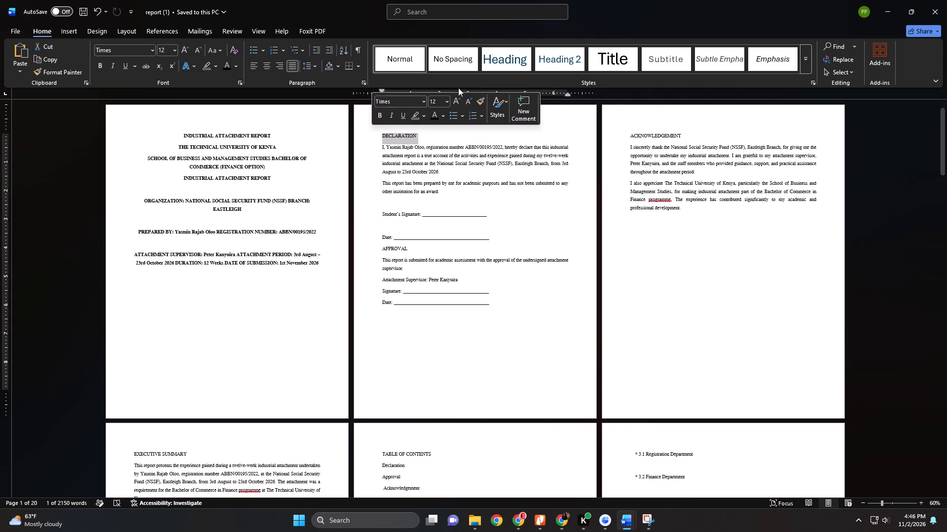
right_click(508, 63)
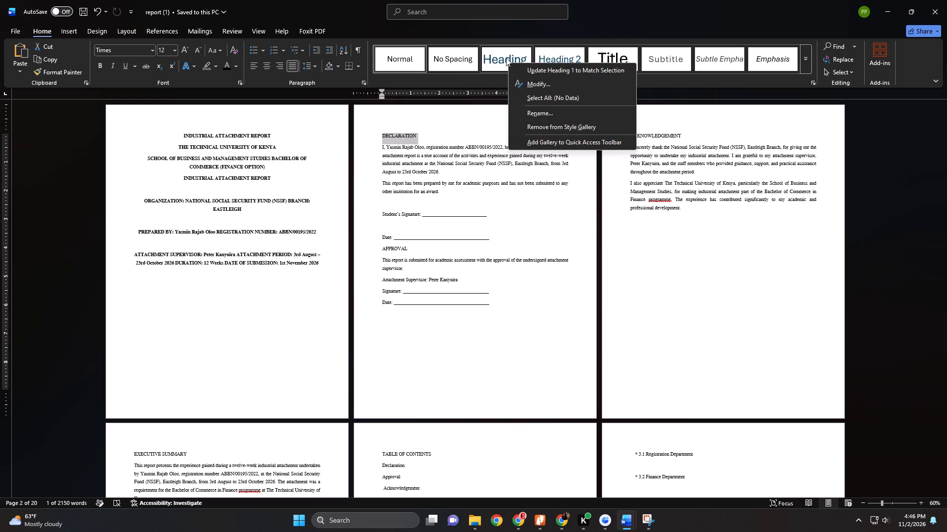
left_click(354, 280)
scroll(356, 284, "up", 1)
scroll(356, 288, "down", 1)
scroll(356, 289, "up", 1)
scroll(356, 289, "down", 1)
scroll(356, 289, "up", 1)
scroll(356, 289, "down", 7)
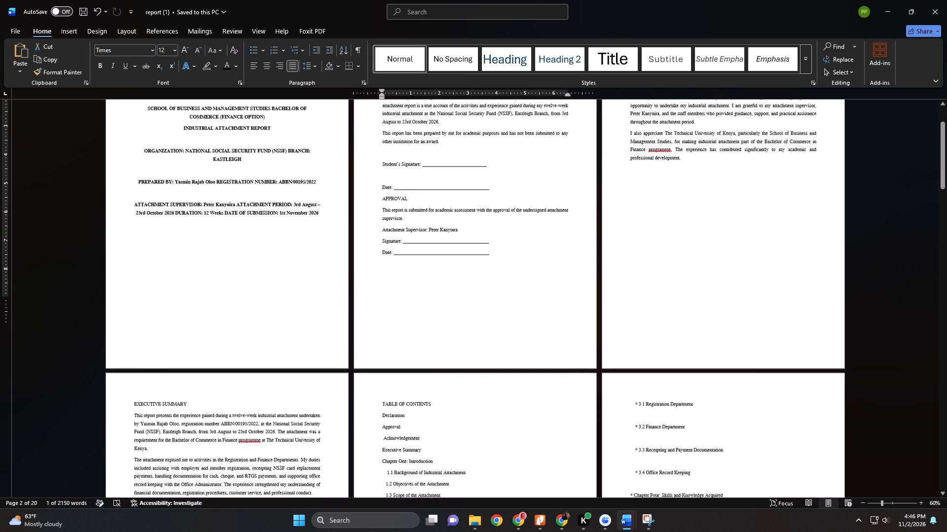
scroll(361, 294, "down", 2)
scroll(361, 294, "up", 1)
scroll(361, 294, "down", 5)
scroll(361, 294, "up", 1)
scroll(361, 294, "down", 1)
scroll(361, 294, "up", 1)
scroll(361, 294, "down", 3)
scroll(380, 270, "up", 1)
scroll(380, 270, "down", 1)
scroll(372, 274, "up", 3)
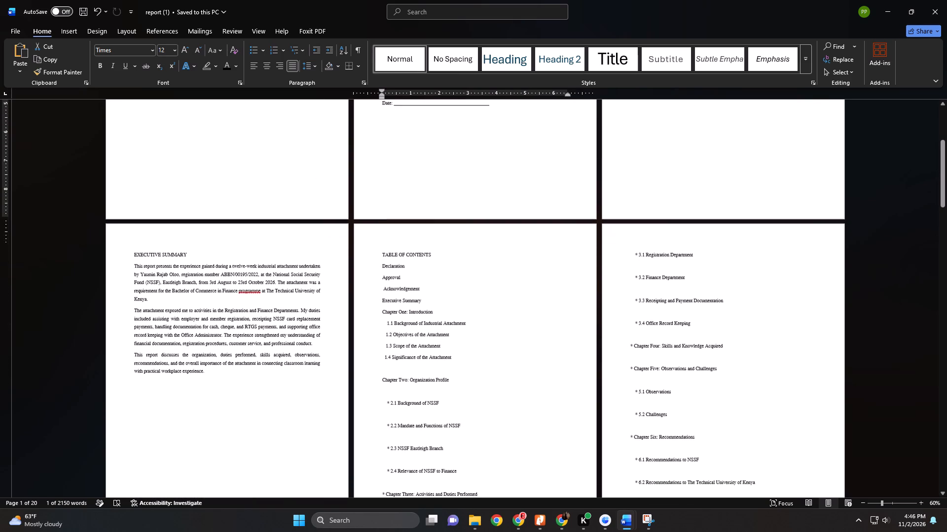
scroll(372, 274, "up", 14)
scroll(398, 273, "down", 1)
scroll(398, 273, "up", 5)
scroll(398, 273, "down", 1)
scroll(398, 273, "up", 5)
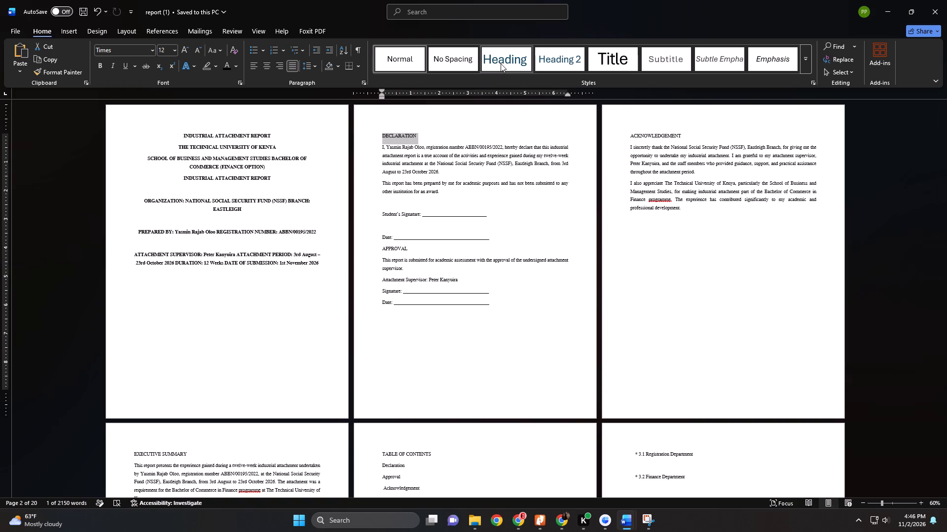
Modify the Heading 1 style to Times, 12 pt, bold, centred, with the Automatic font colour.
right_click(501, 64)
left_click(519, 89)
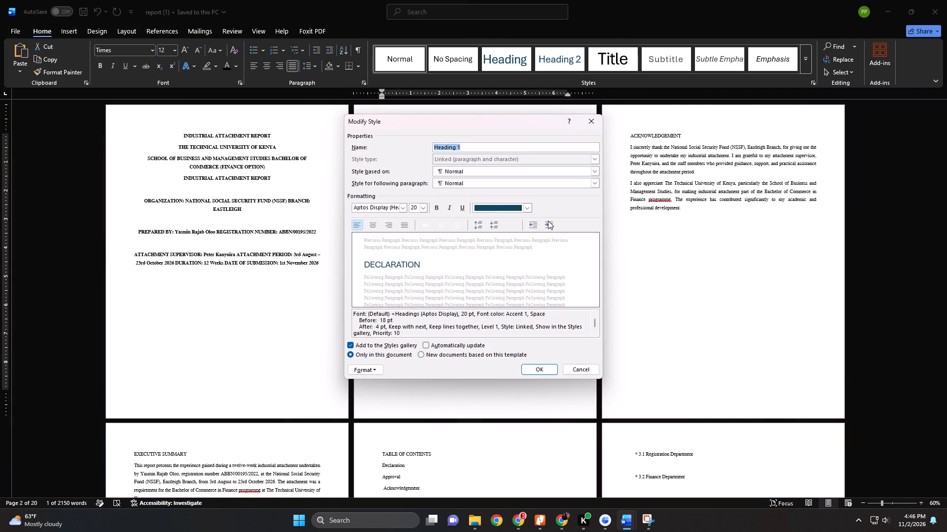
left_click(529, 209)
left_click(520, 218)
left_click(421, 208)
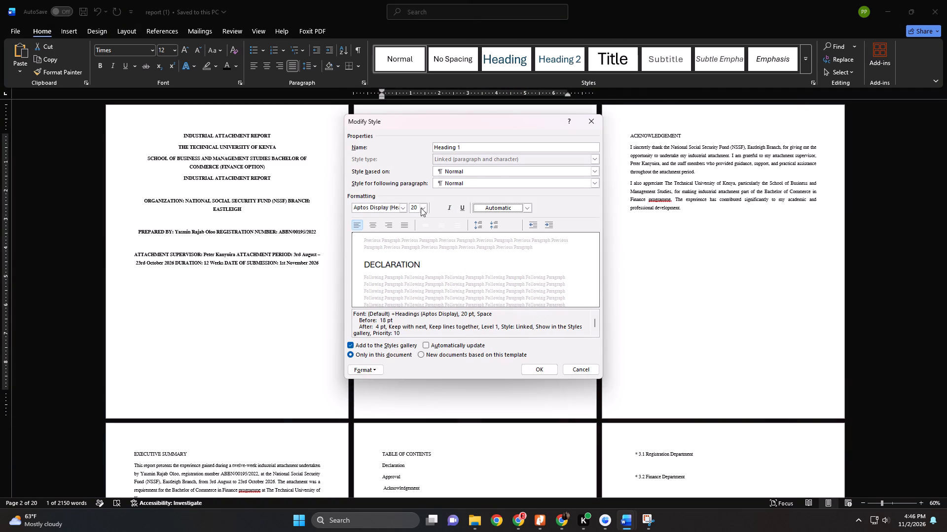
left_click(415, 240)
left_click(401, 207)
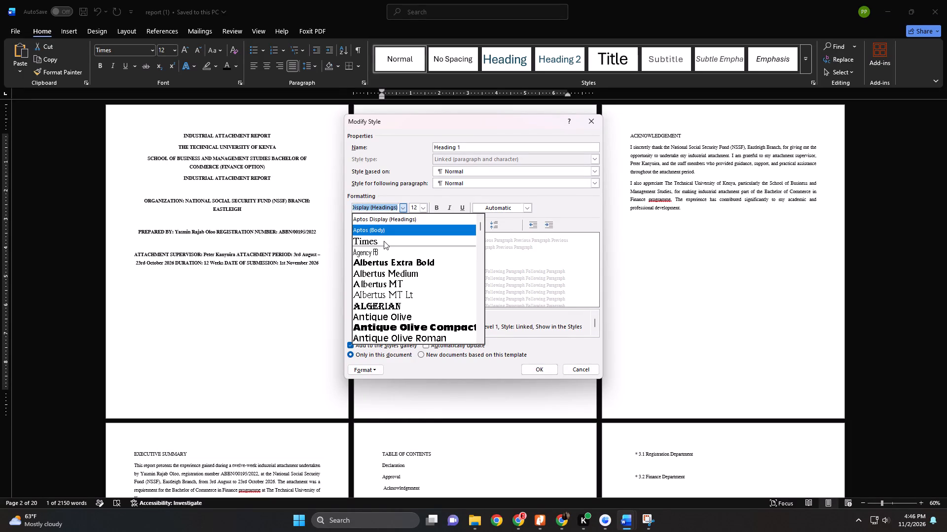
left_click(384, 241)
left_click(375, 226)
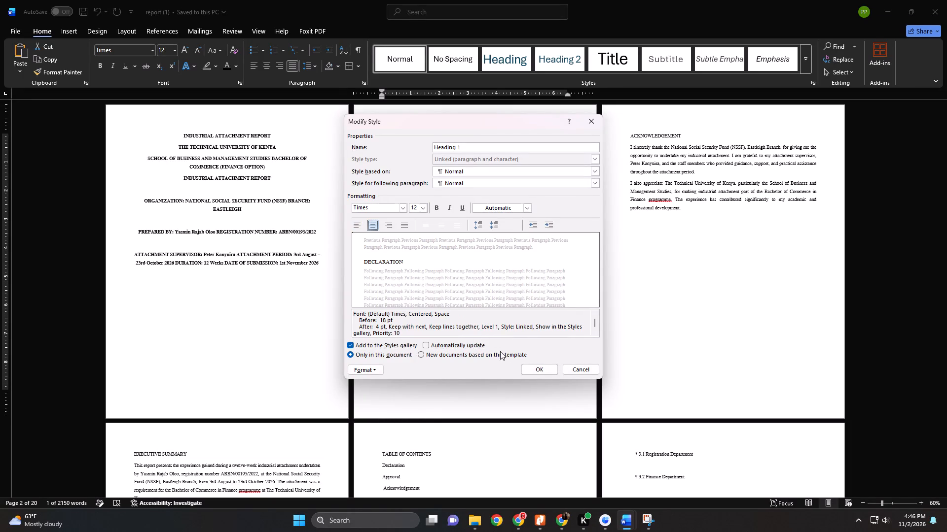
left_click(438, 209)
left_click(539, 375)
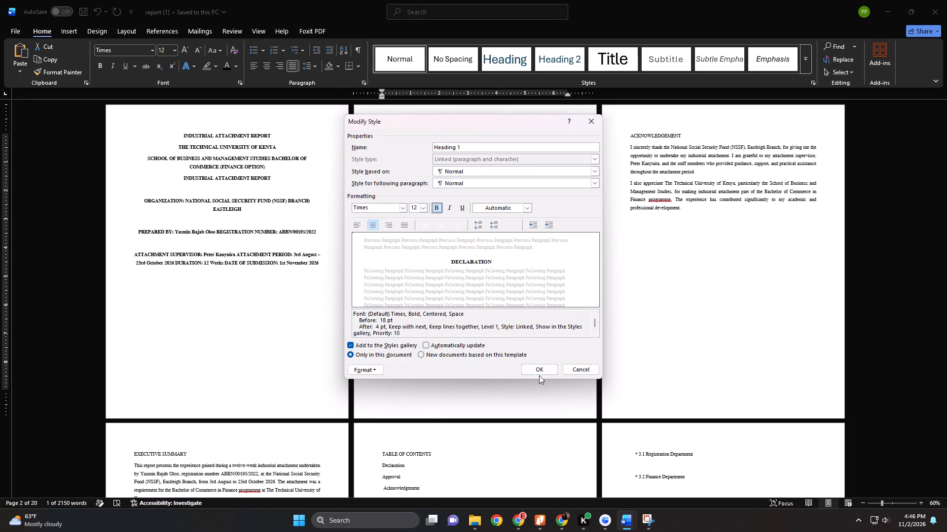
left_click(533, 370)
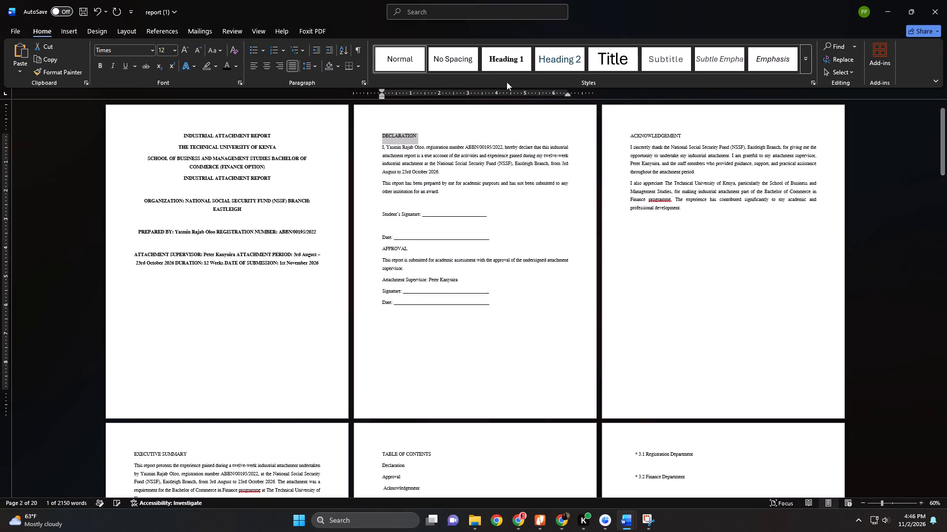
Apply the Heading 1 style to the DECLARATION, ACKNOWLEDGEMENT and EXECUTIVE SUMMARY headings.
left_click(504, 58)
left_click(618, 136)
left_click(515, 55)
scroll(664, 196, "down", 1)
scroll(674, 227, "up", 1)
scroll(674, 229, "down", 1)
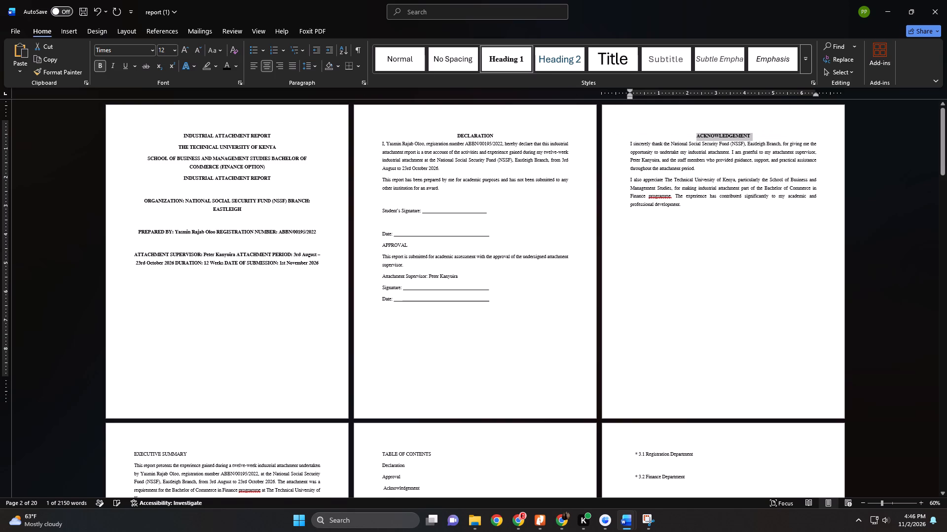
scroll(675, 231, "up", 1)
scroll(681, 265, "down", 1)
scroll(689, 284, "up", 1)
scroll(693, 298, "down", 1)
double_click(861, 505)
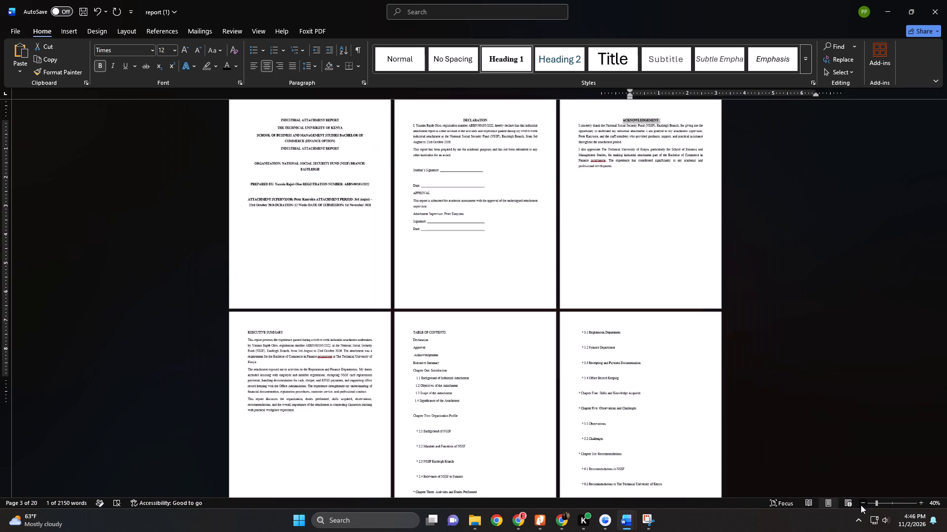
scroll(555, 394, "up", 1)
scroll(554, 394, "down", 1)
scroll(554, 394, "up", 1)
scroll(553, 391, "down", 1)
scroll(654, 144, "down", 4)
scroll(562, 144, "up", 7)
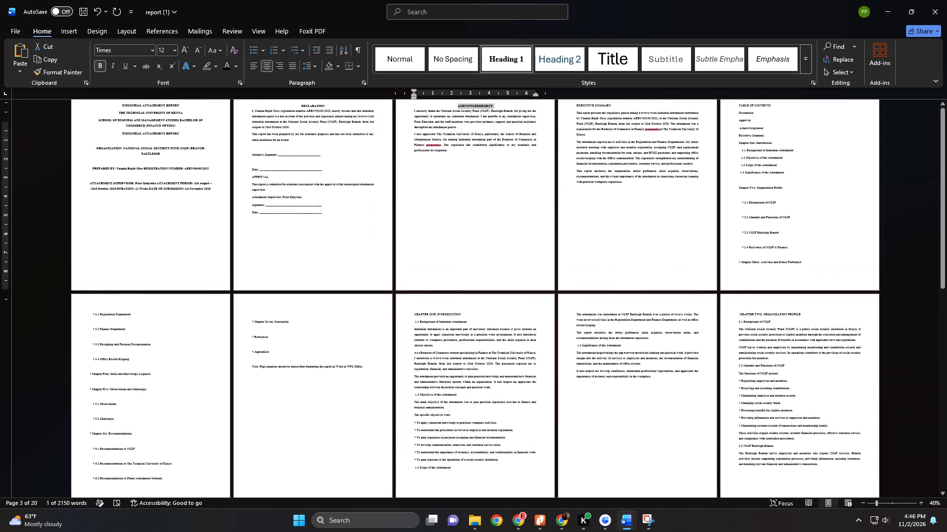
scroll(561, 172, "up", 1)
left_click(565, 123)
left_click(509, 53)
Apply the Heading 1 style to the "CHAPTER ONE: INTRODUCTION" heading.
scroll(235, 263, "down", 6)
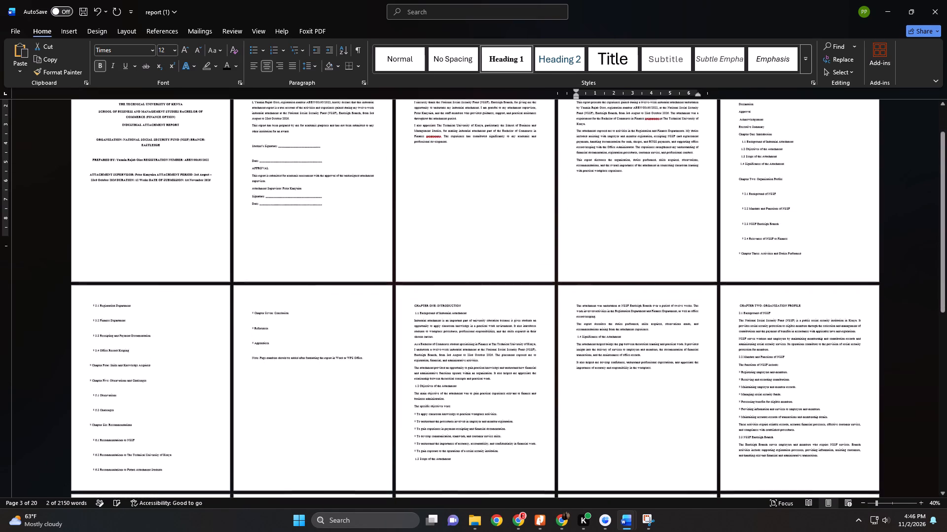
scroll(172, 311, "down", 6)
scroll(240, 313, "up", 1)
scroll(241, 313, "down", 3)
left_click(402, 208)
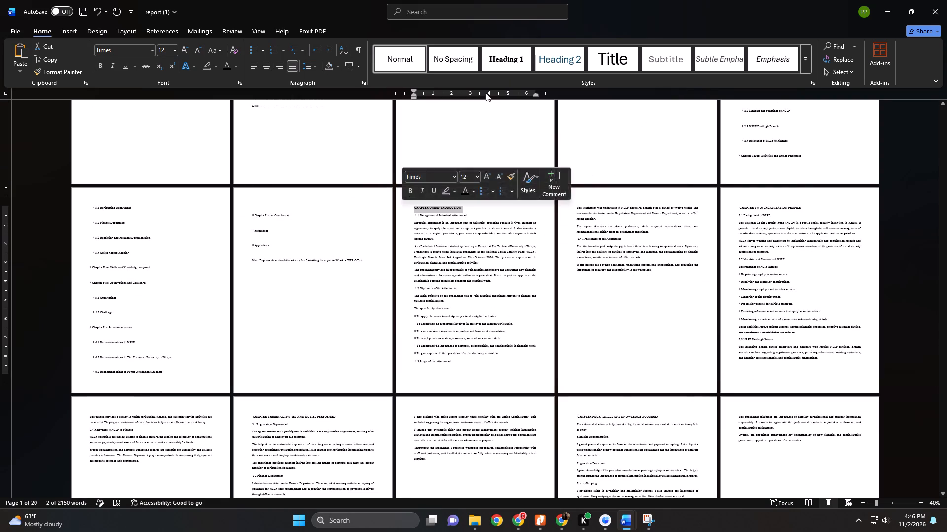
left_click(509, 53)
With the "1.1 Background of Industrial Attachment" line selected, modify the Heading 2 style to Times, 12 pt, bold, with the Automatic font colour.
left_click(395, 211)
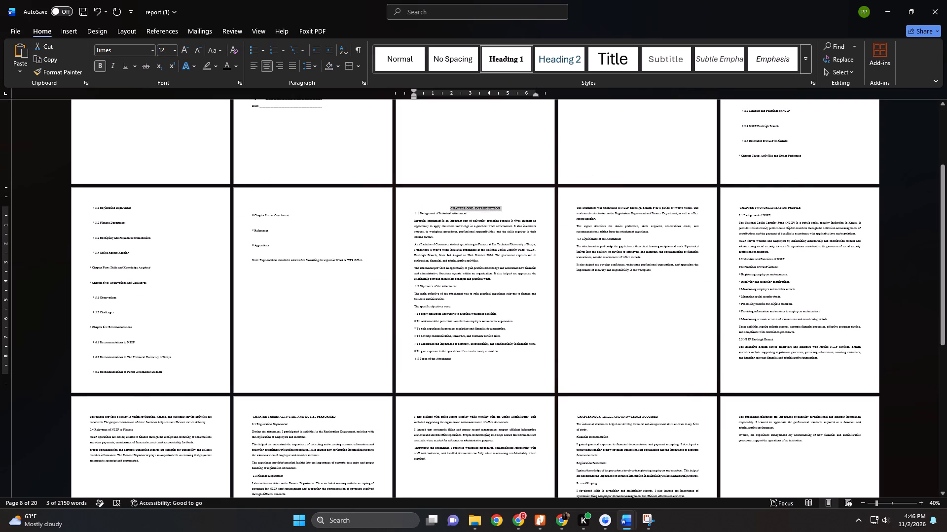
left_click(401, 213)
right_click(566, 58)
left_click(591, 79)
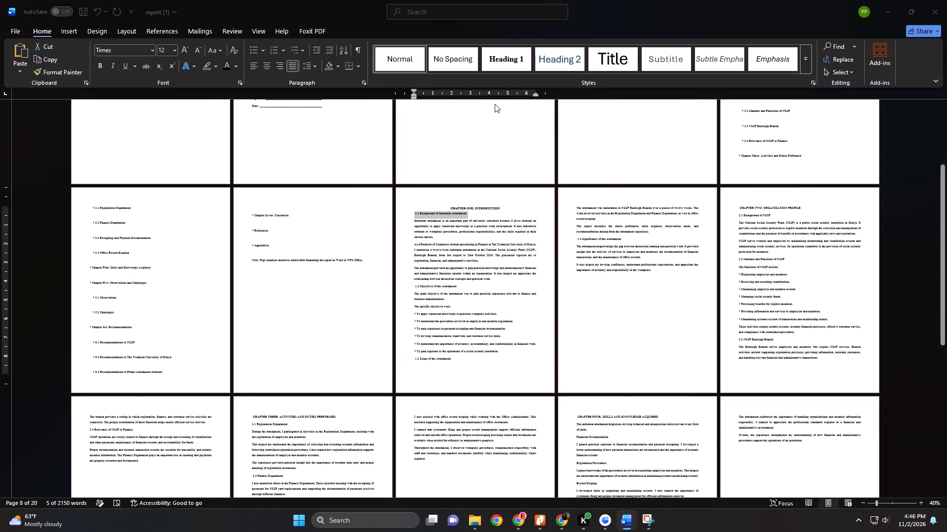
left_click(527, 208)
left_click(503, 222)
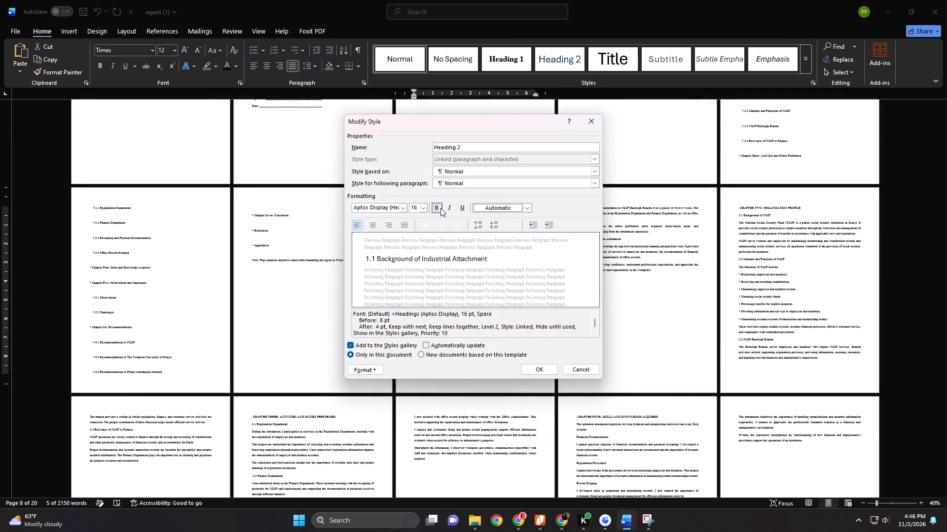
left_click(440, 208)
left_click(426, 206)
left_click(417, 243)
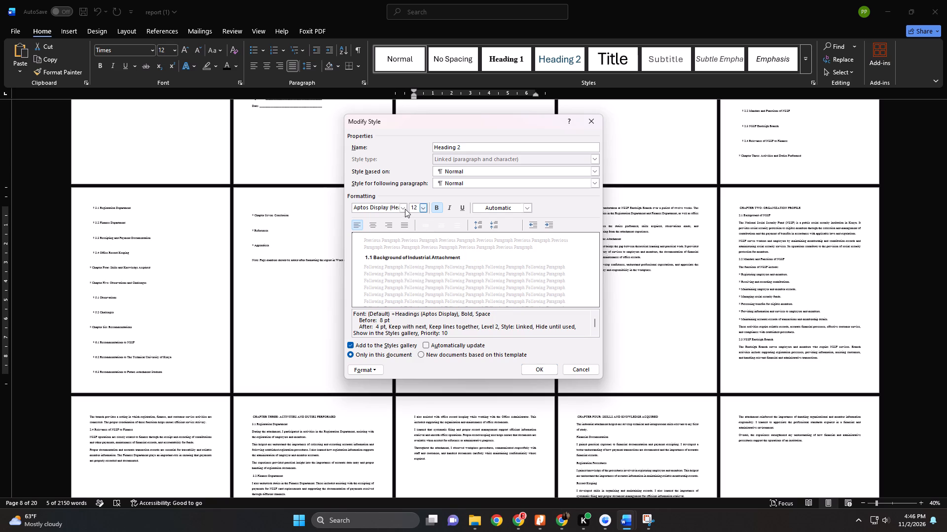
left_click(404, 208)
left_click(393, 241)
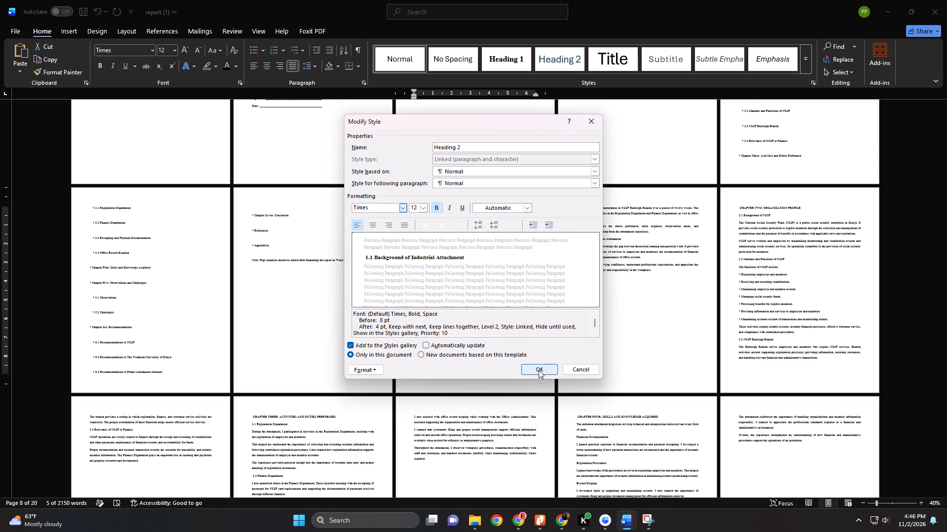
left_click(539, 370)
Apply the Heading 2 style to the selected "1.1 Background of Industrial Attachment" heading.
left_click(553, 61)
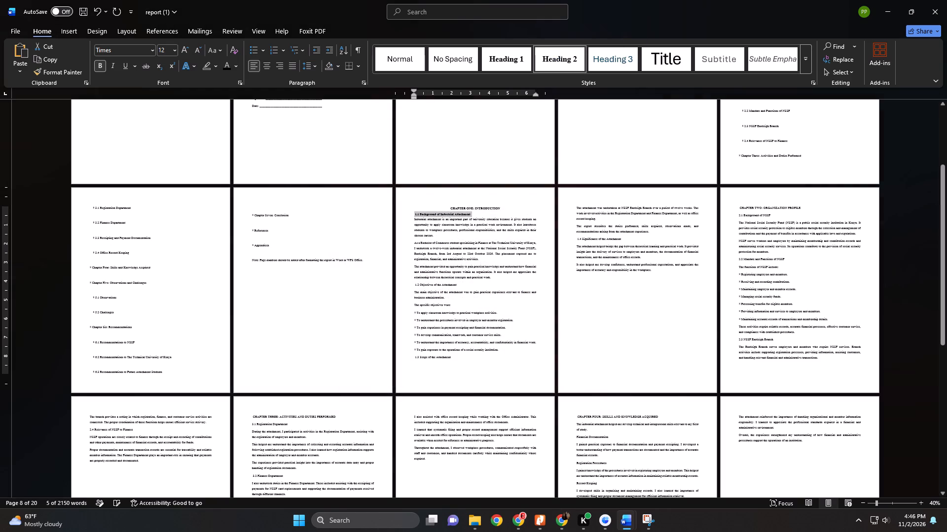
Apply the Heading 2 style to the "1.2 Objectives of the Attachment" and "1.3 Scope of the Attachment" headings.
left_click(404, 286)
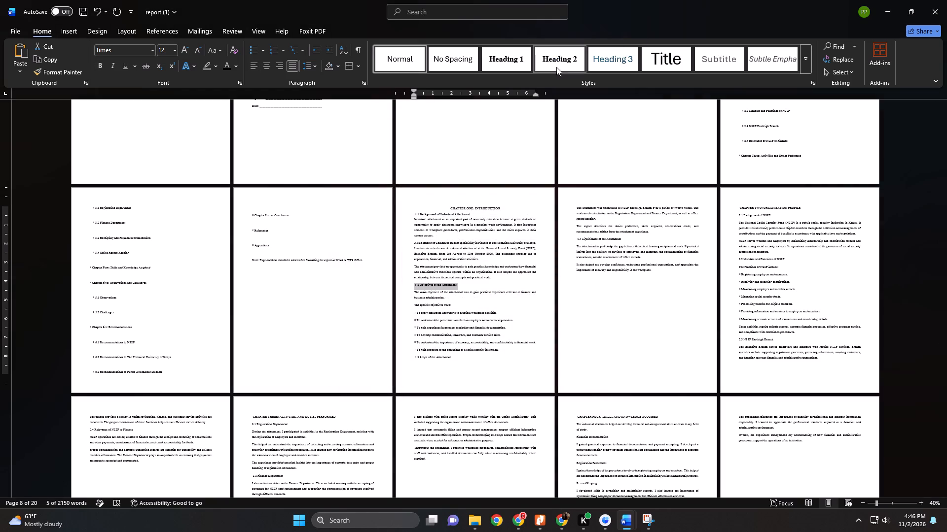
left_click(556, 61)
left_click(921, 505)
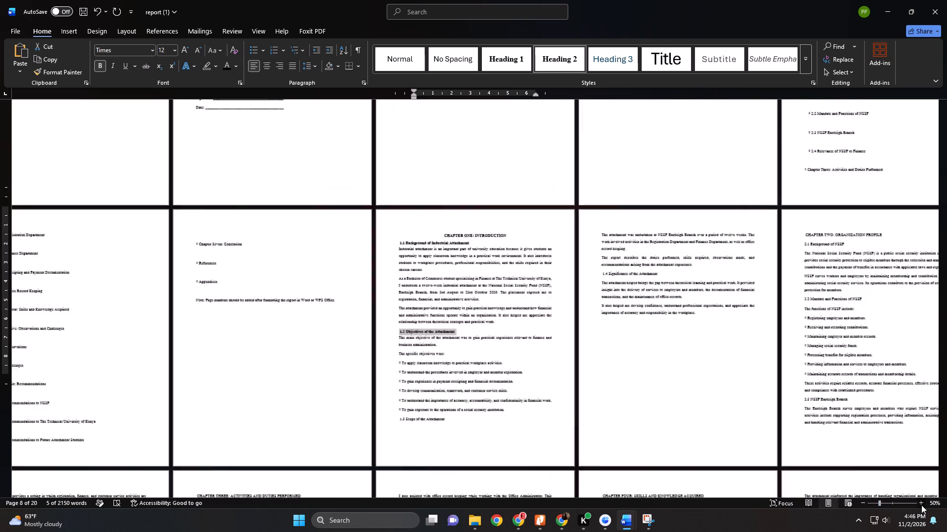
scroll(746, 266, "down", 2)
scroll(746, 266, "up", 1)
scroll(743, 271, "down", 3)
scroll(715, 288, "up", 1)
scroll(715, 291, "down", 1)
scroll(714, 293, "up", 1)
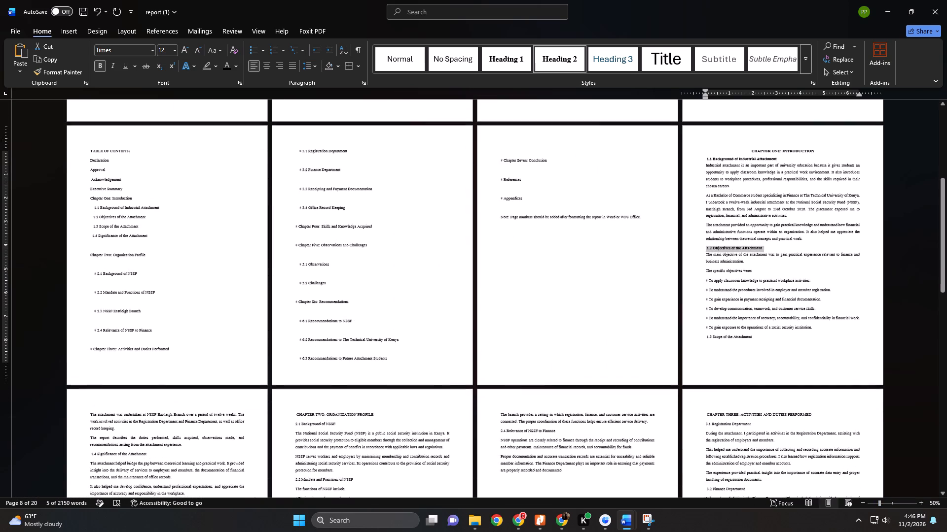
scroll(714, 293, "down", 5)
scroll(714, 294, "up", 1)
scroll(714, 294, "down", 3)
scroll(714, 294, "up", 1)
left_click(695, 267)
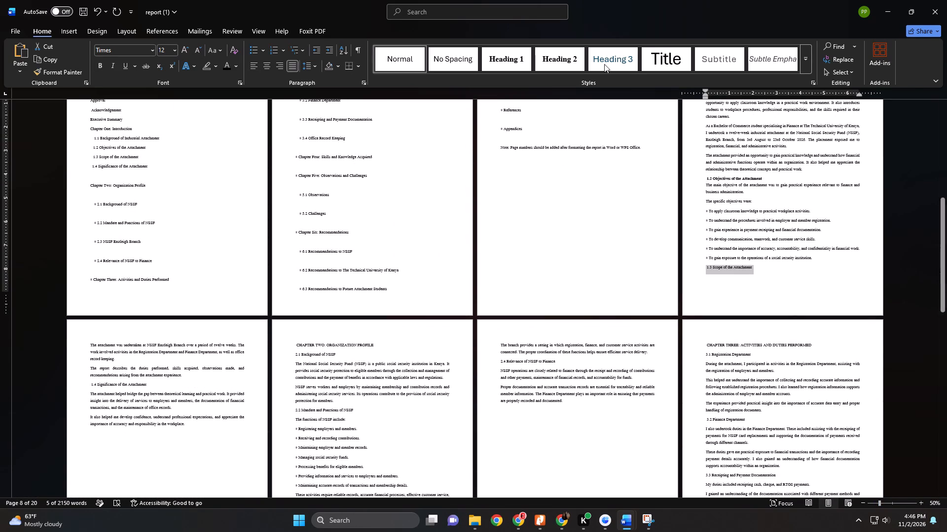
left_click(569, 63)
Apply the Heading 1 style to the "CHAPTER TWO: ORGANIZATION PROFILE" heading.
scroll(245, 243, "down", 7)
scroll(239, 291, "up", 1)
scroll(239, 291, "down", 2)
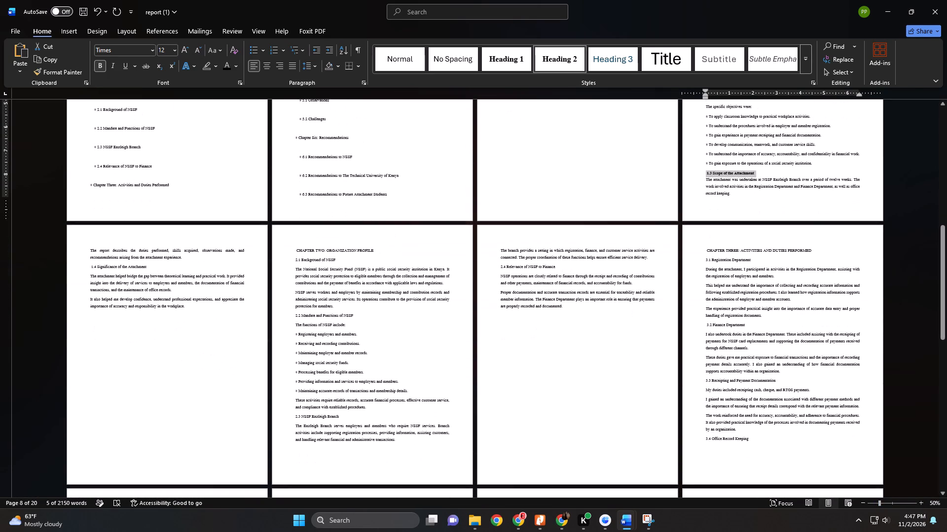
scroll(495, 235, "down", 1)
scroll(401, 249, "up", 1)
scroll(389, 251, "down", 1)
scroll(371, 254, "up", 1)
scroll(365, 255, "down", 6)
left_click(283, 179)
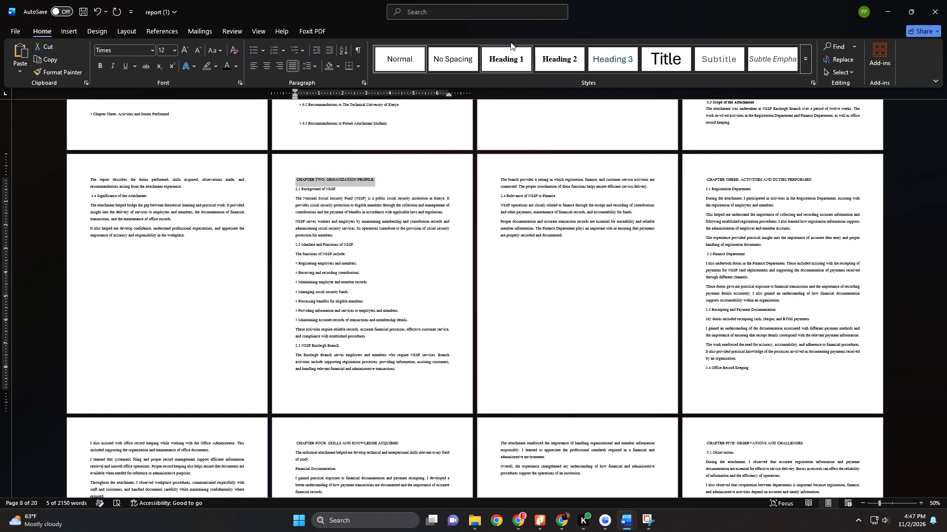
left_click(522, 55)
Apply the Heading 2 style to the 2.1 Background, 2.2 Mandate and Functions and 2.3 Branch headings in Chapter Two.
left_click(280, 185)
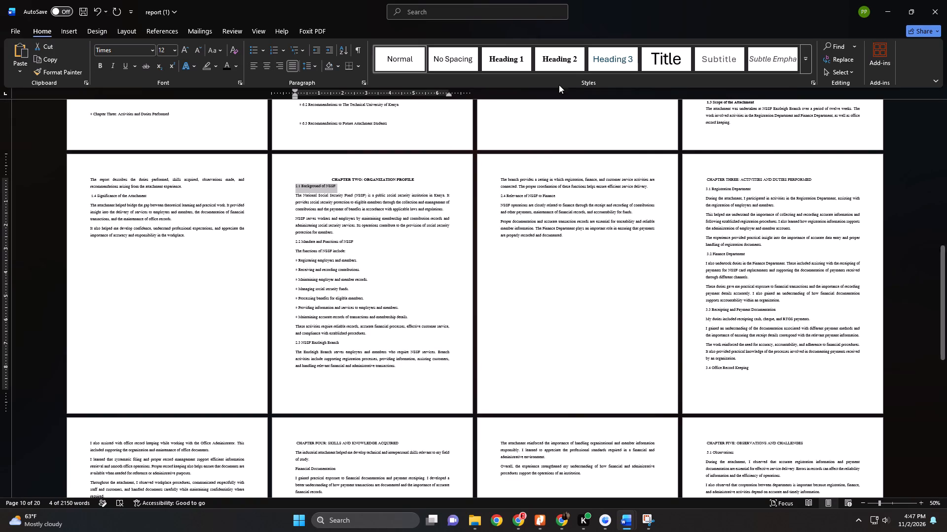
left_click(558, 68)
left_click(284, 236)
left_click(283, 241)
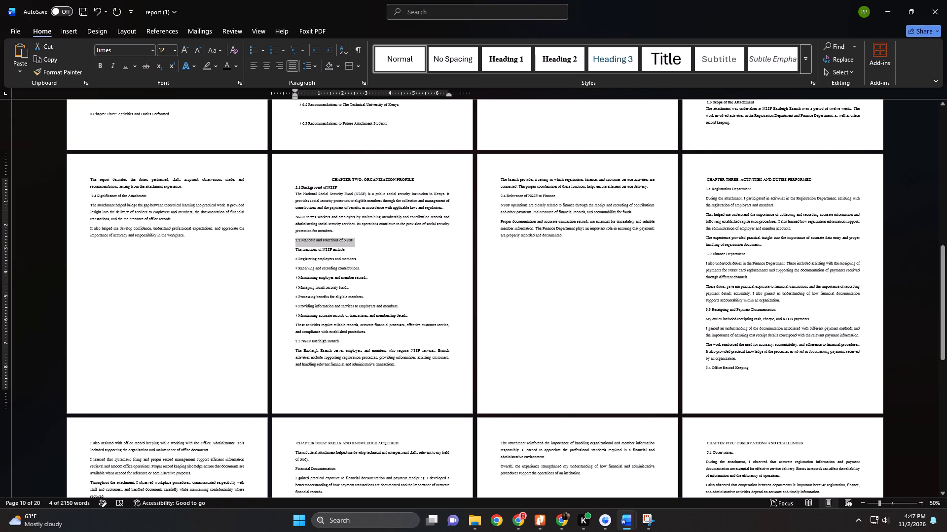
left_click(555, 63)
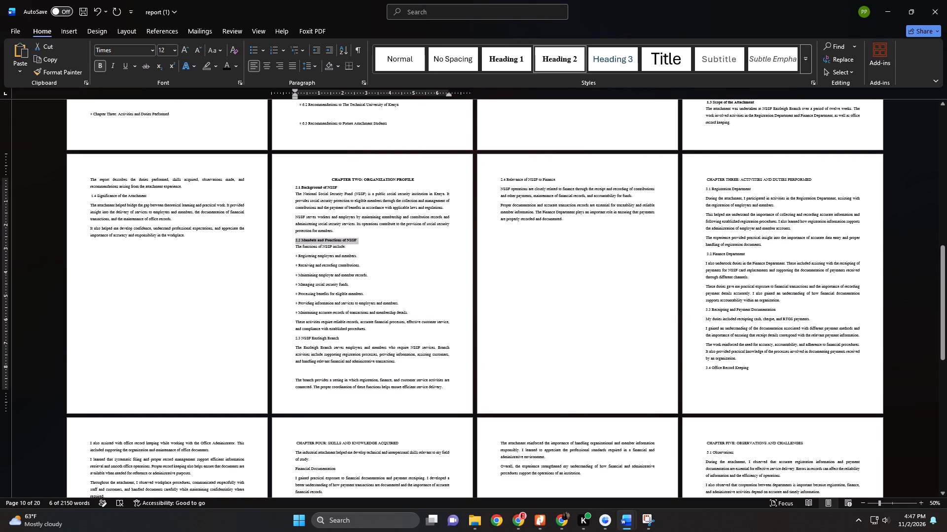
left_click(280, 340)
left_click(560, 64)
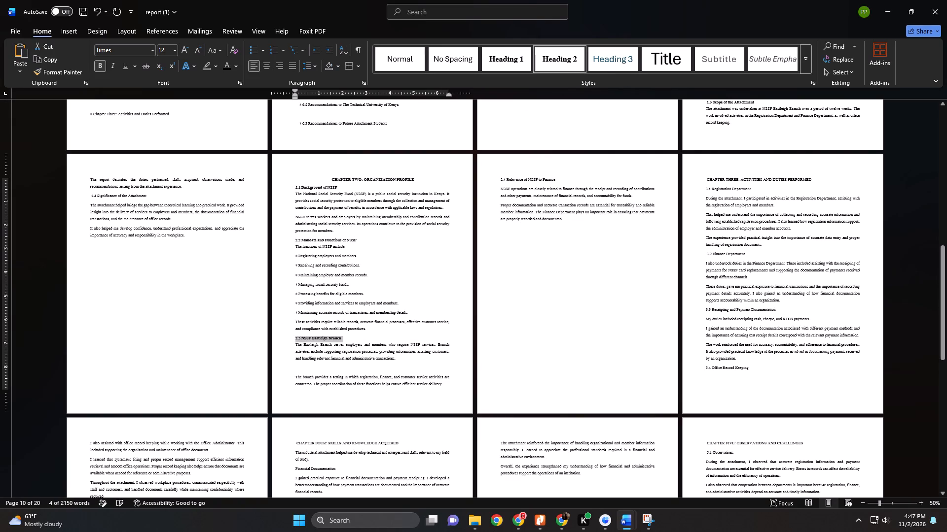
Delete the blank line above the paragraph beginning "The branch provides a setting" in section 2.3.
left_click(332, 369)
key("Delete")
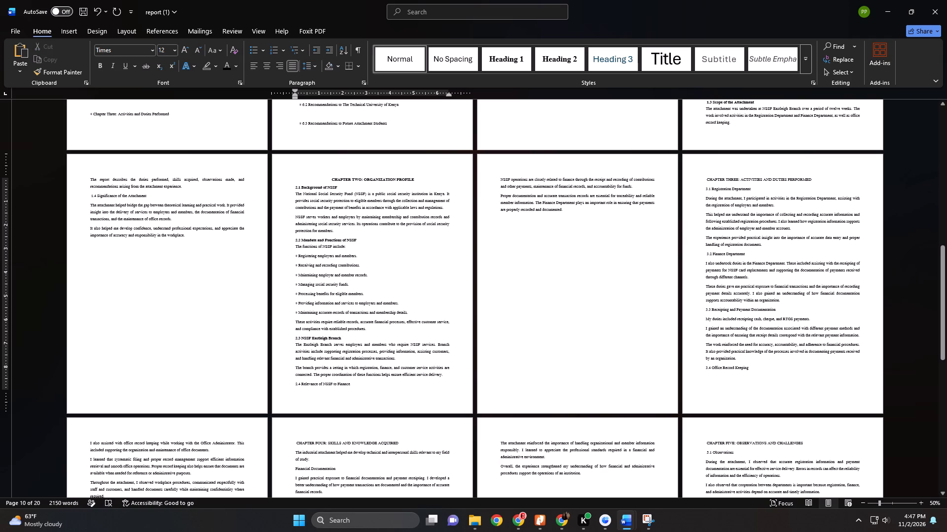
Apply the Heading 2 style to the "2.4 Relevance of NSSF to Finance" heading.
left_click(285, 386)
left_click(569, 58)
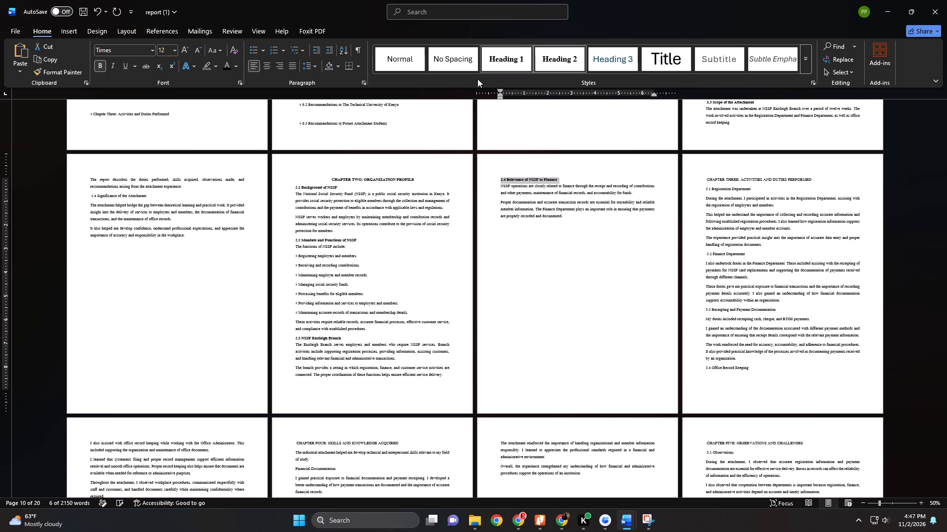
Apply the Heading 1 style to the "CHAPTER THREE: ACTIVITIES AND DUTIES PERFORMED" heading.
left_click(697, 181)
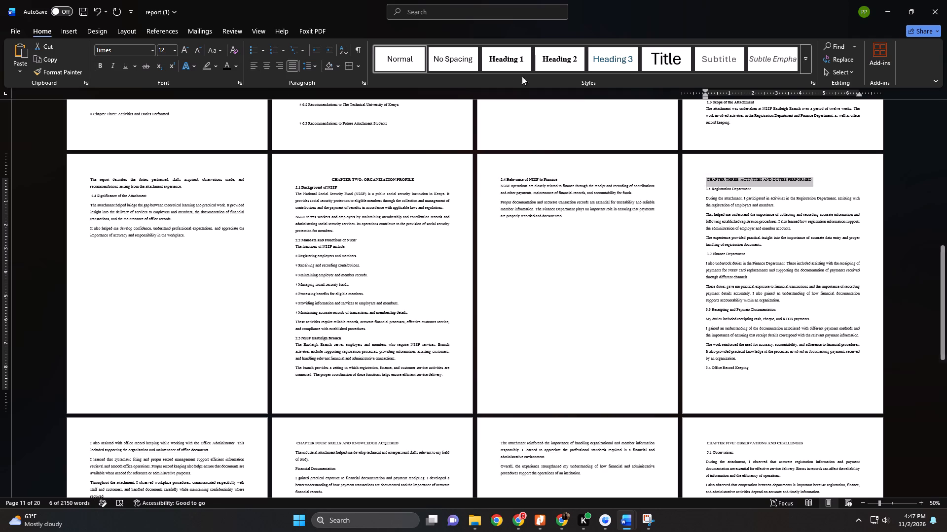
left_click(509, 55)
Apply the Heading 2 style to the 3.1 Registration Department, 3.2 Finance Department and 3.3 Receipting and Payment Documentation headings.
left_click(693, 188)
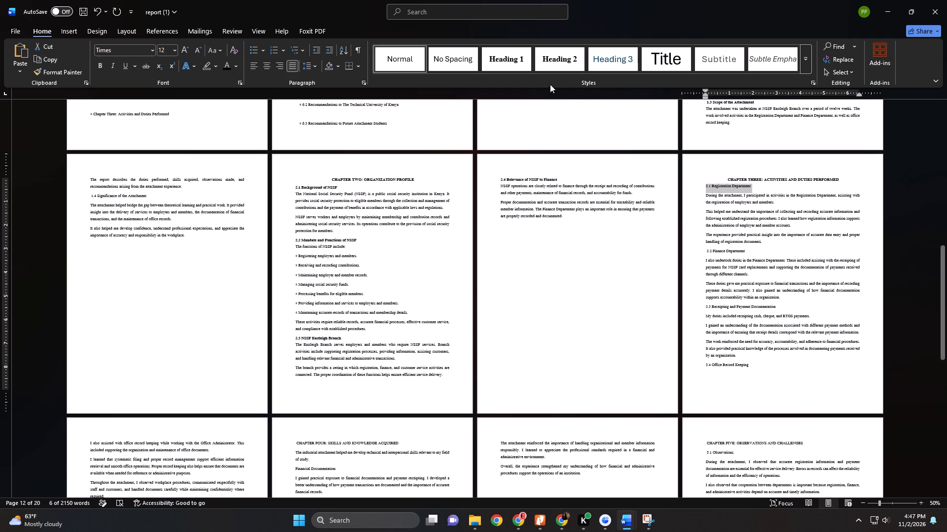
left_click(558, 64)
scroll(627, 150, "down", 5)
left_click(697, 190)
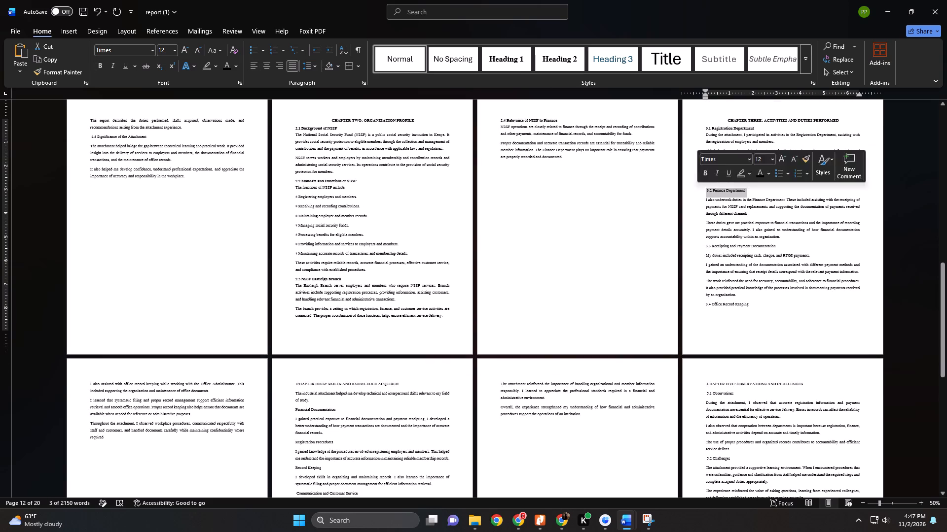
left_click(553, 61)
left_click(697, 244)
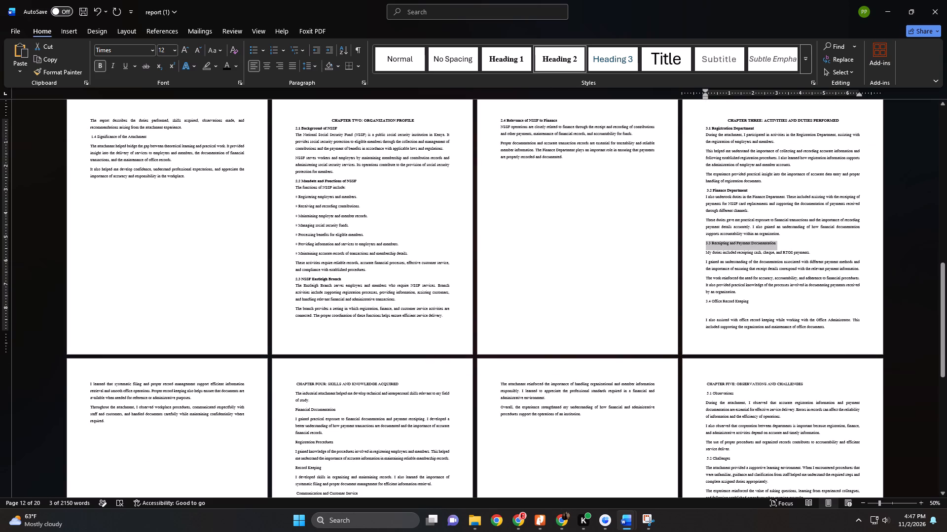
left_click(559, 52)
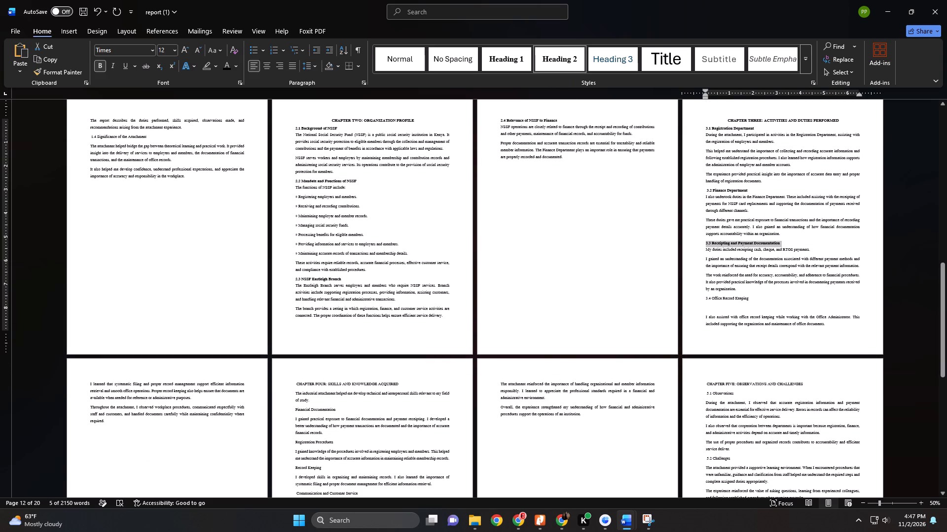
Delete the blank line below the "3.4 Office Record Keeping" heading.
left_click(696, 311)
key("Delete")
Apply the Heading 2 style to the "3.4 Office Record Keeping" heading.
left_click(695, 302)
left_click(544, 57)
Apply the Heading 1 style to the CHAPTER FOUR: SKILLS AND KNOWLEDGE ACQUIRED and CHAPTER FIVE: OBSERVATIONS AND CHALLENGES headings.
scroll(538, 127, "down", 2)
scroll(531, 160, "up", 1)
scroll(531, 162, "down", 1)
scroll(531, 164, "up", 1)
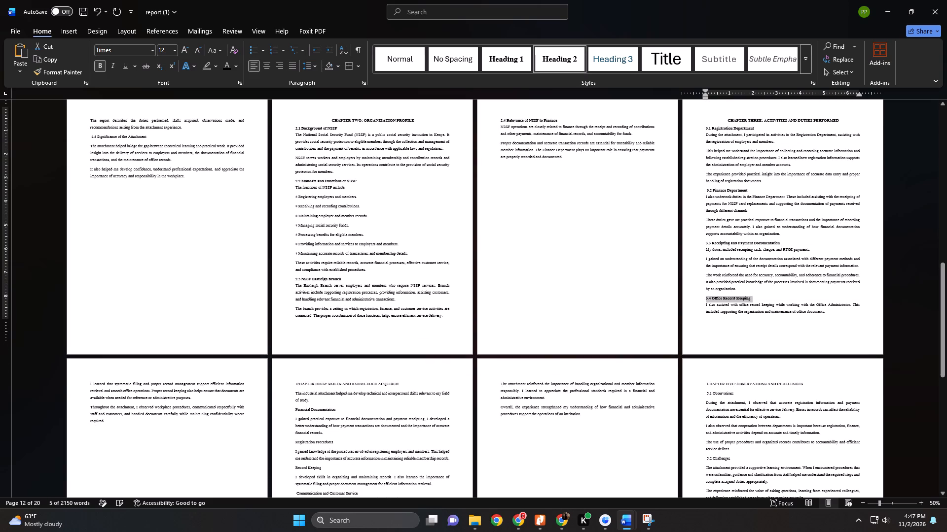
scroll(512, 190, "down", 7)
scroll(194, 287, "up", 1)
scroll(193, 288, "down", 4)
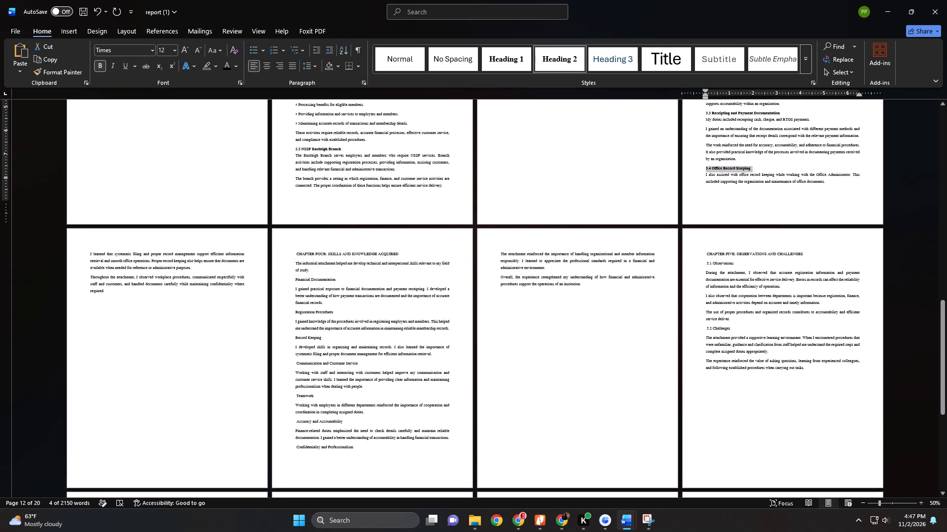
left_click(283, 251)
left_click(514, 58)
scroll(291, 290, "down", 3)
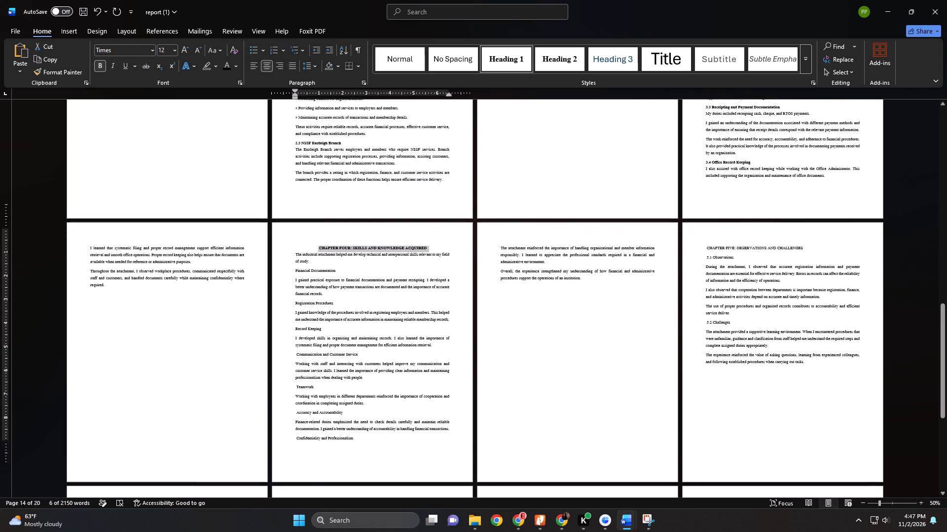
scroll(293, 296, "down", 3)
scroll(518, 199, "down", 1)
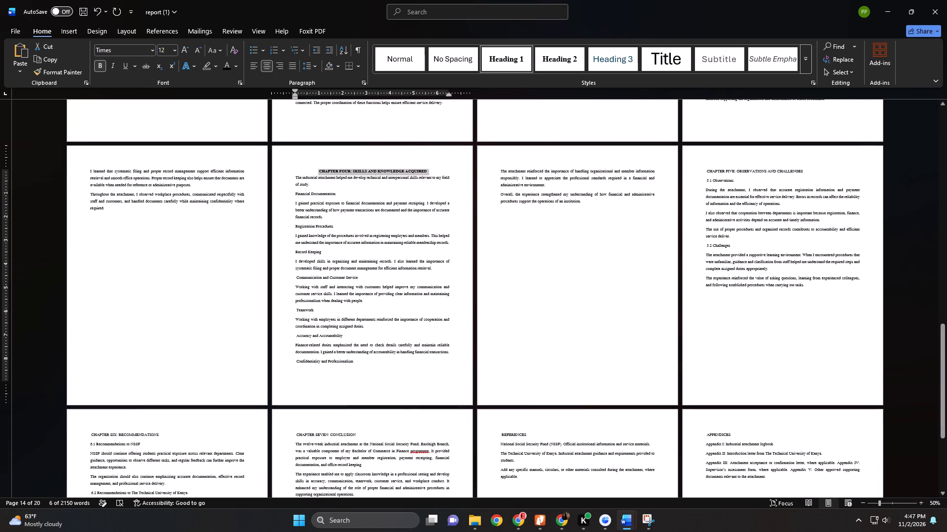
left_click(691, 168)
left_click(510, 58)
Apply the Heading 2 style to the "5.1 Observations" and "5.2 Challenges" headings in Chapter Five.
scroll(684, 137, "down", 4)
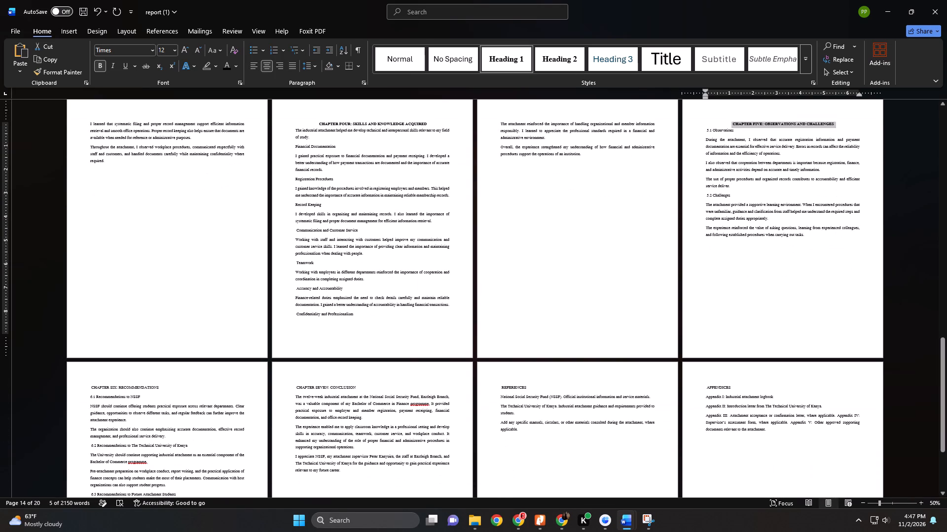
left_click(693, 130)
left_click(611, 52)
left_click(567, 61)
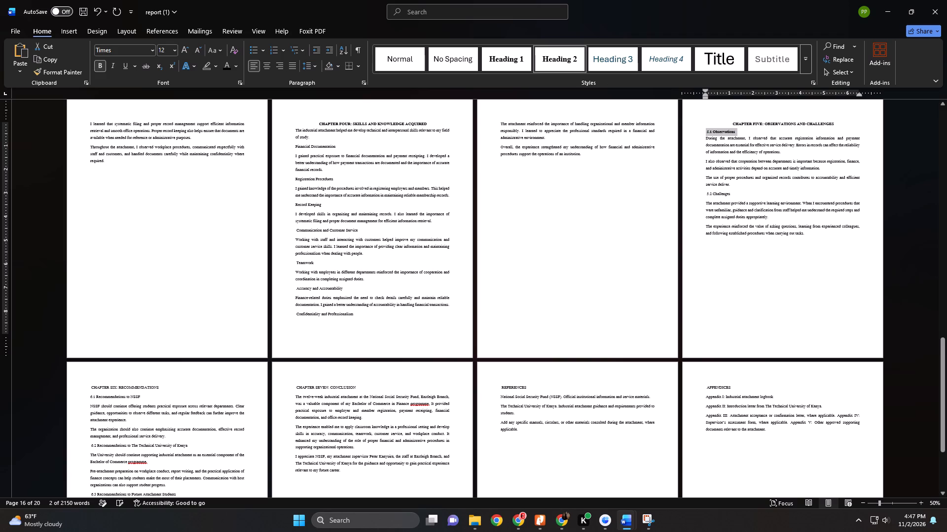
left_click(695, 195)
left_click(563, 56)
Apply the Heading 1 style to the "CHAPTER SIX: RECOMMENDATIONS" heading.
scroll(596, 130, "up", 1)
scroll(598, 141, "down", 3)
scroll(601, 153, "up", 1)
scroll(601, 157, "down", 1)
scroll(390, 226, "up", 1)
scroll(385, 230, "down", 5)
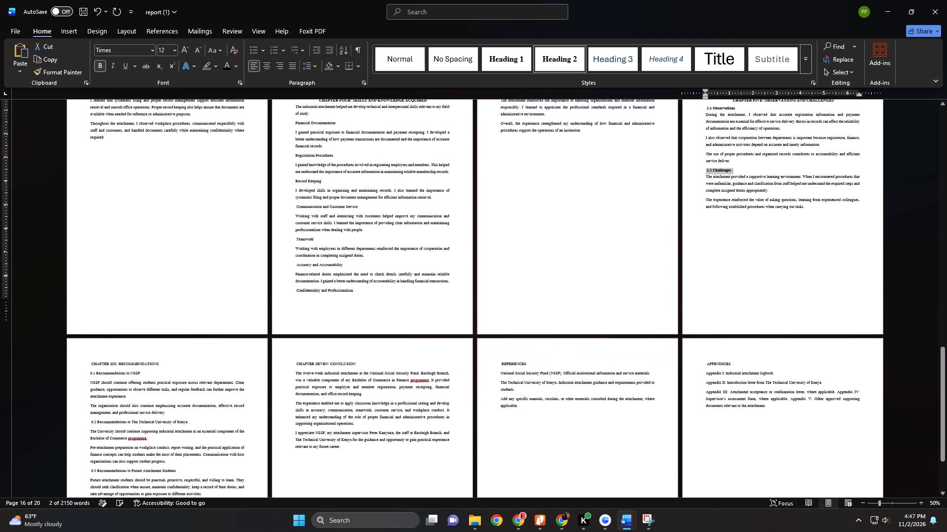
scroll(291, 251, "down", 8)
left_click(78, 260)
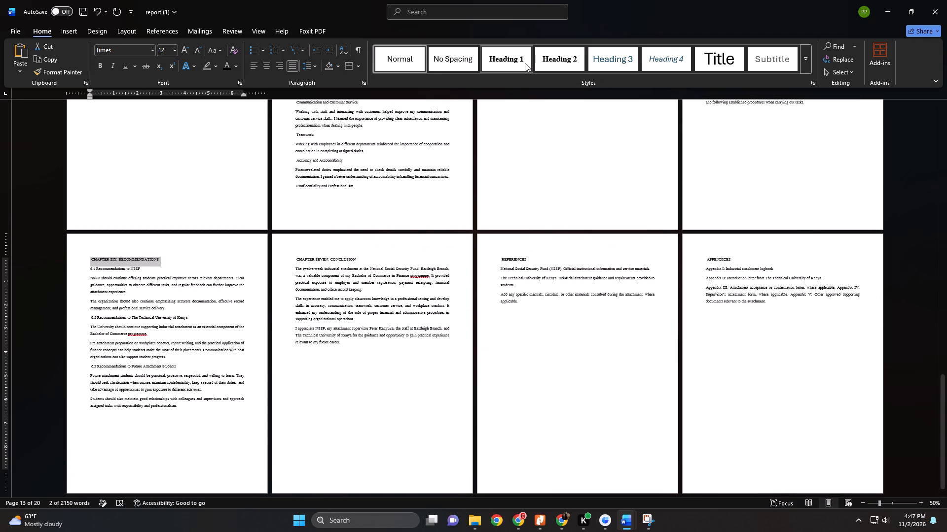
left_click(511, 60)
Apply the Heading 2 style to the three recommendation headings 6.1, 6.2 and 6.3 in Chapter Six.
left_click(79, 266)
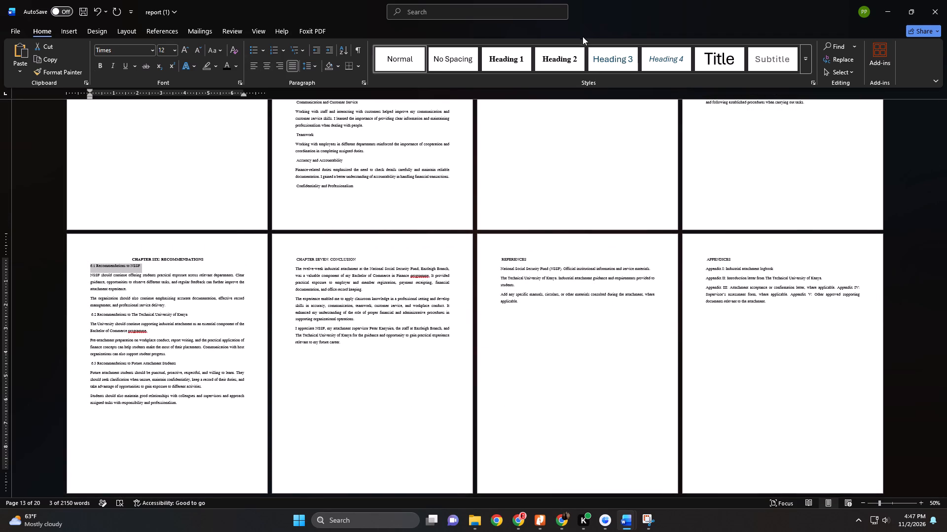
left_click(543, 60)
scroll(180, 264, "down", 1)
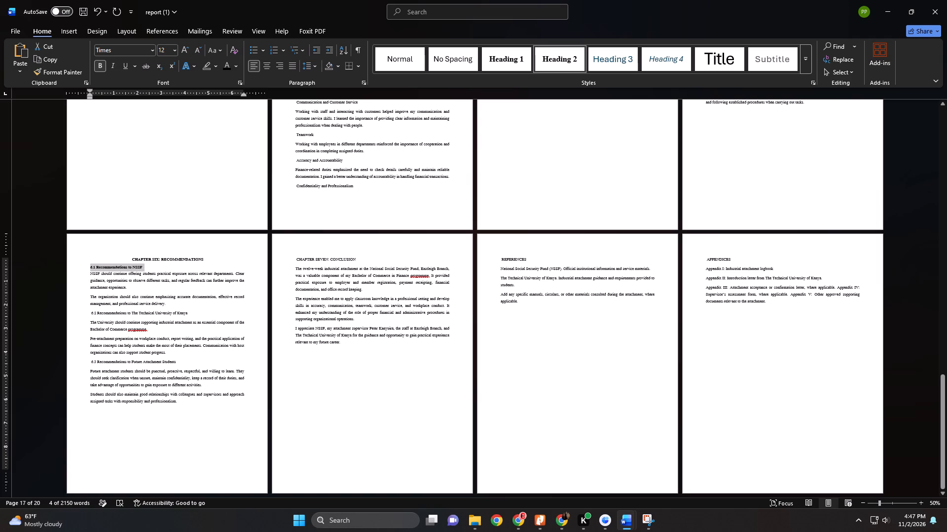
left_click(74, 316)
left_click(556, 64)
scroll(254, 210, "down", 2)
scroll(249, 218, "up", 1)
scroll(248, 219, "down", 2)
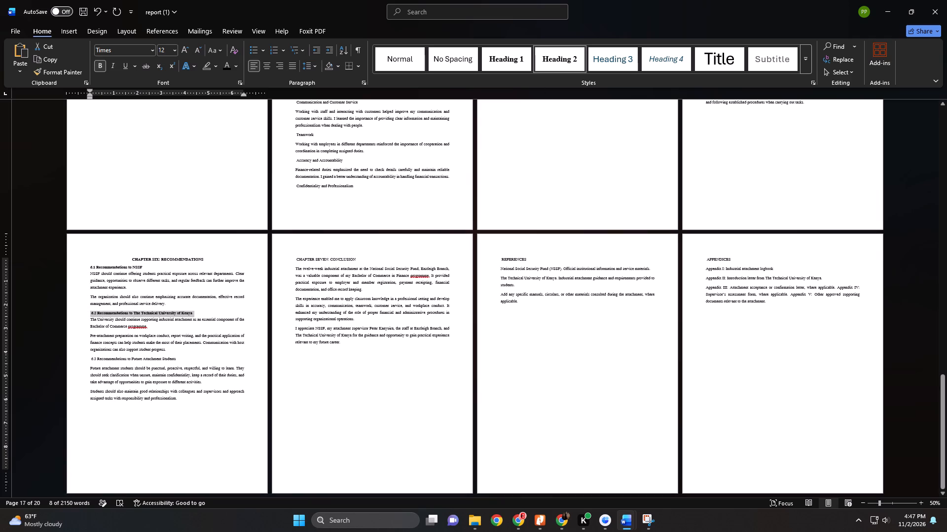
left_click(75, 360)
left_click(548, 64)
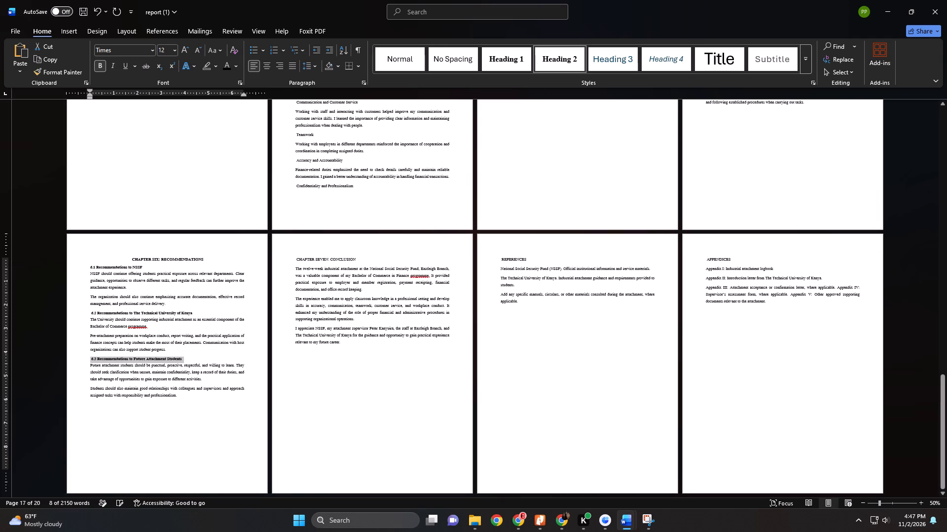
Apply the Heading 1 style to the CHAPTER SEVEN: CONCLUSION, REFERENCES and APPENDICES headings.
left_click(288, 262)
left_click(509, 66)
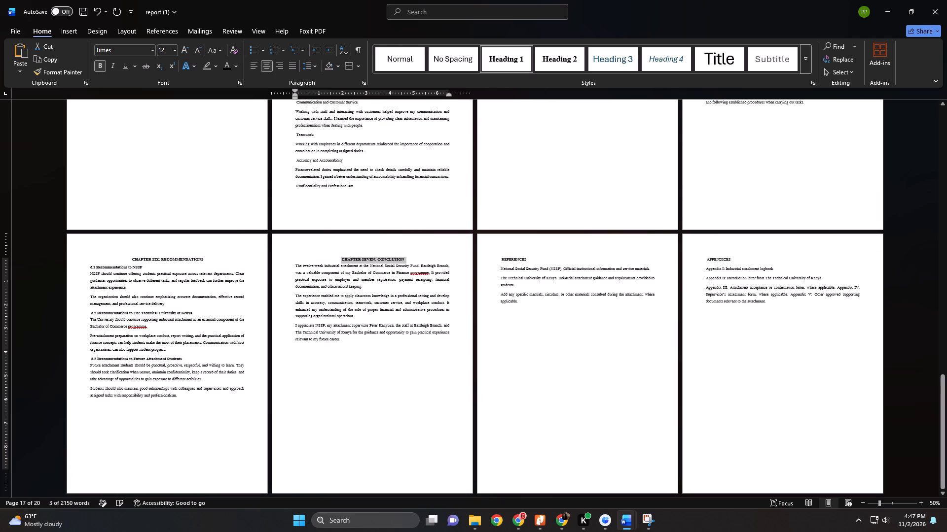
left_click(495, 264)
left_click(491, 258)
left_click(515, 59)
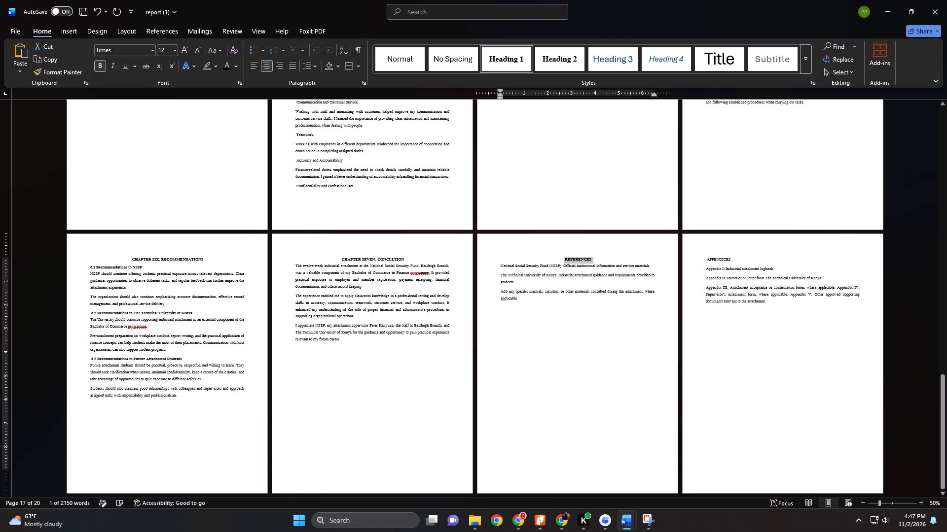
left_click(695, 256)
left_click(518, 61)
Delete the manually typed table of contents before Chapter One, including its title and the closing note about page numbers.
scroll(728, 255, "down", 3)
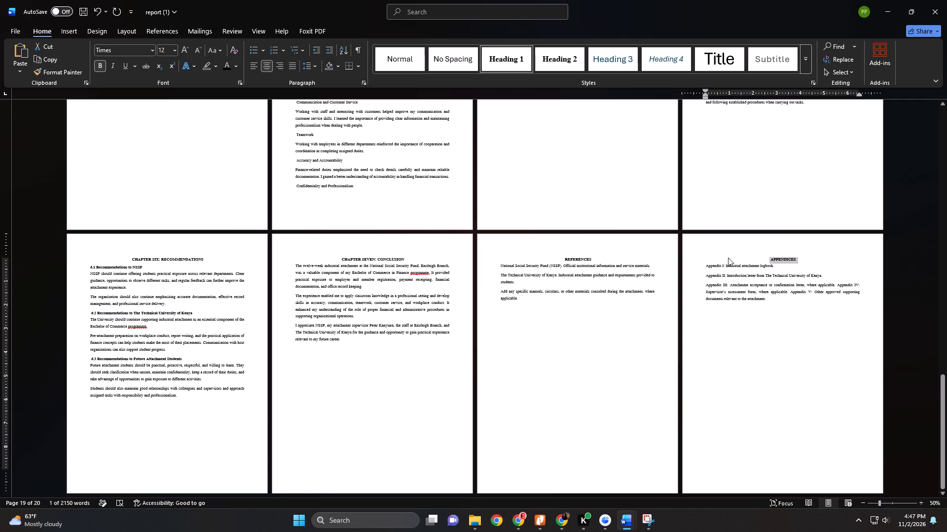
scroll(728, 260, "up", 1)
scroll(726, 269, "down", 1)
scroll(725, 277, "up", 1)
left_click(729, 353)
left_click_drag(945, 391, 946, 162)
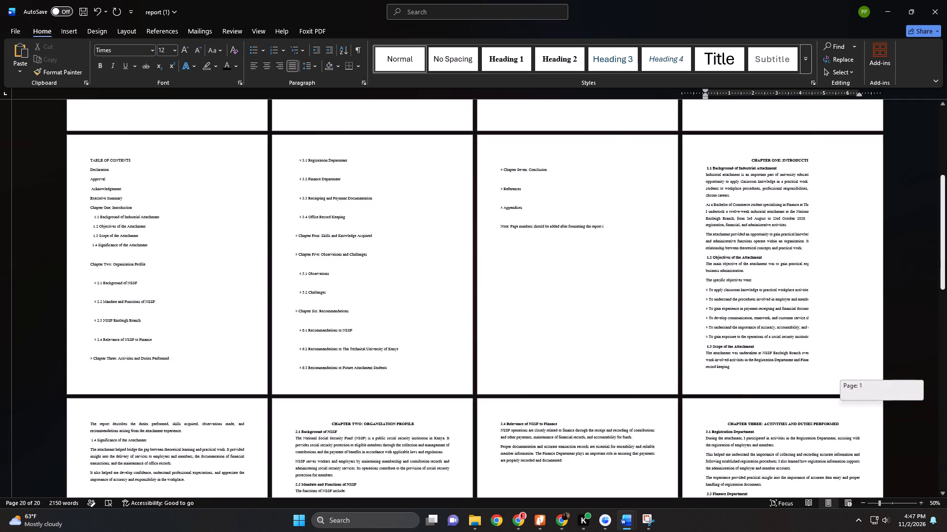
left_click_drag(946, 162, 942, 92)
scroll(350, 280, "down", 7)
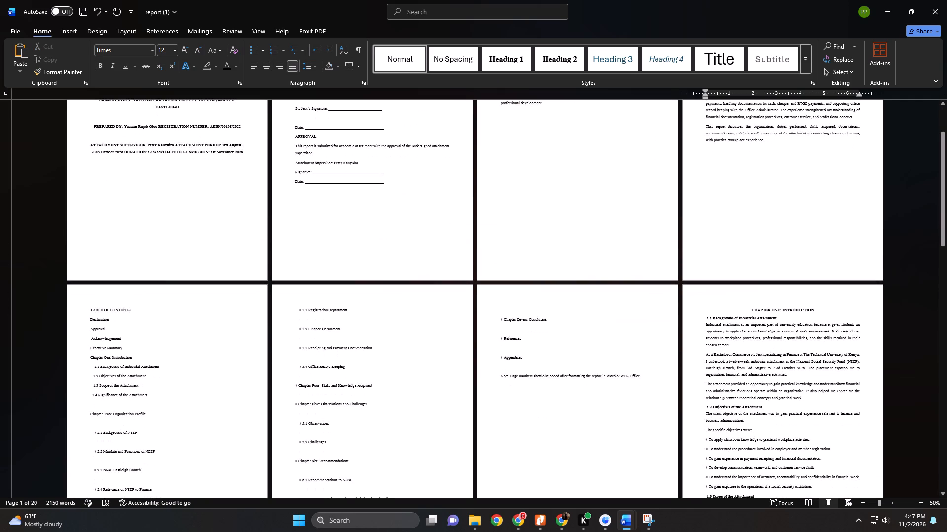
left_click_drag(648, 382, 85, 310)
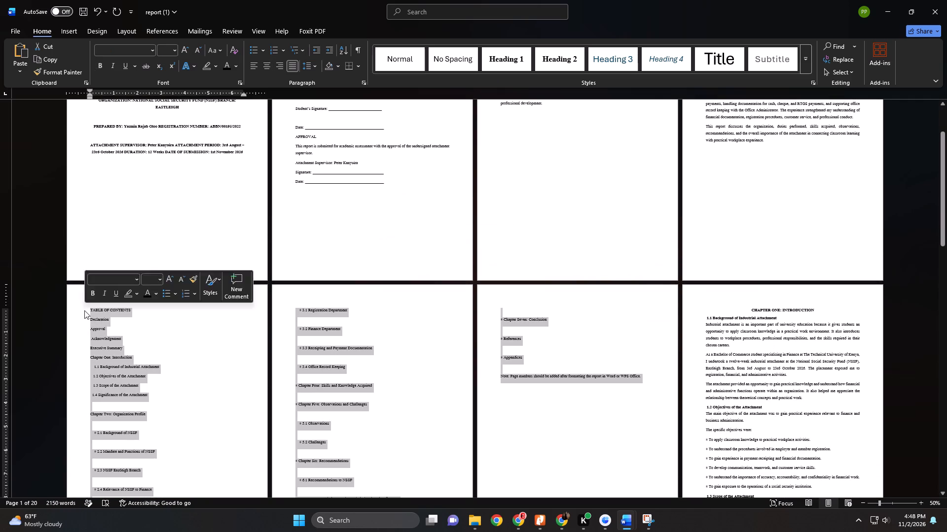
key("Delete")
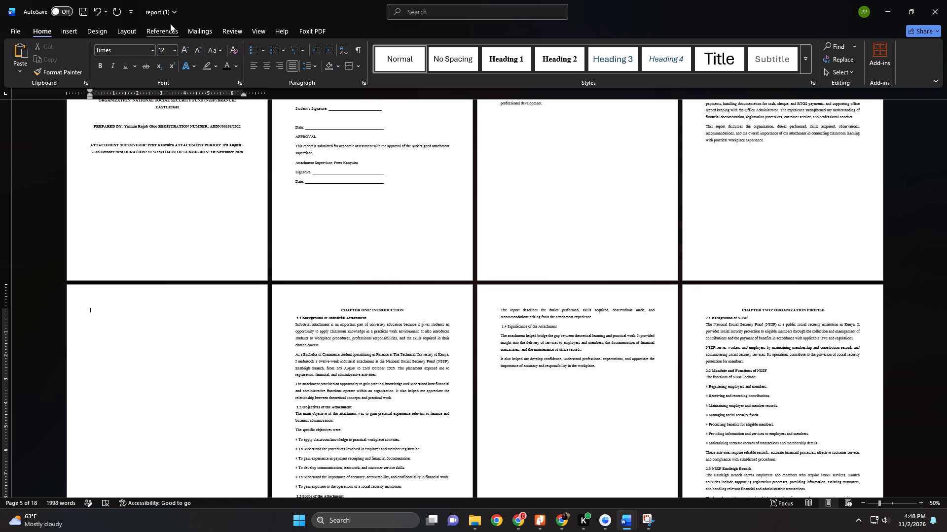
Insert an automatic table of contents headed "Table of Contents" on the emptied page before Chapter One.
left_click(169, 25)
left_click(26, 58)
left_click(101, 207)
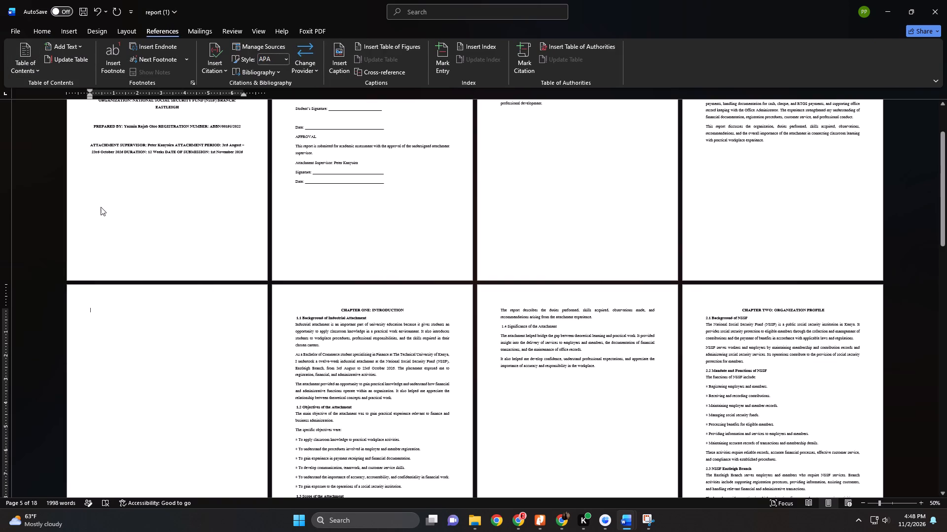
Format the whole table of contents in Times, 12 pt, black, justified, with 1.5 line spacing.
left_click_drag(325, 342, 75, 324)
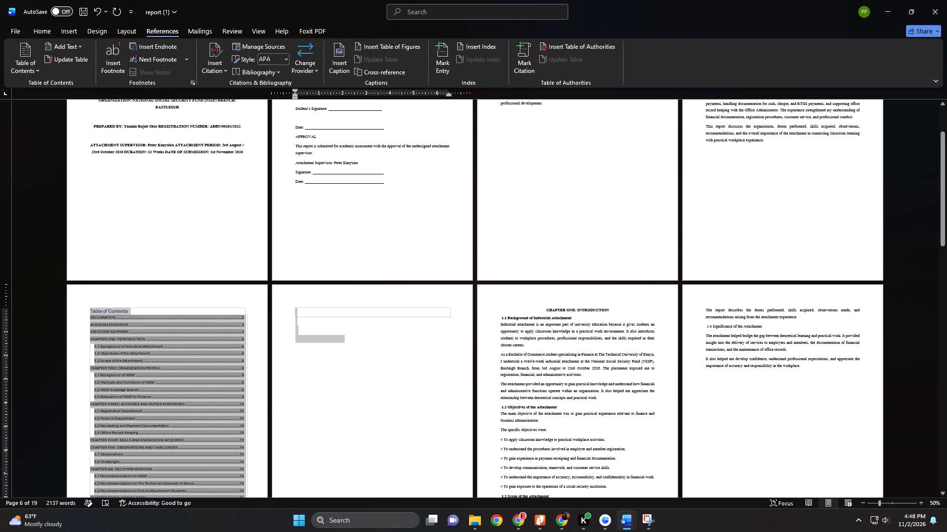
left_click_drag(75, 324, 62, 316)
left_click(38, 31)
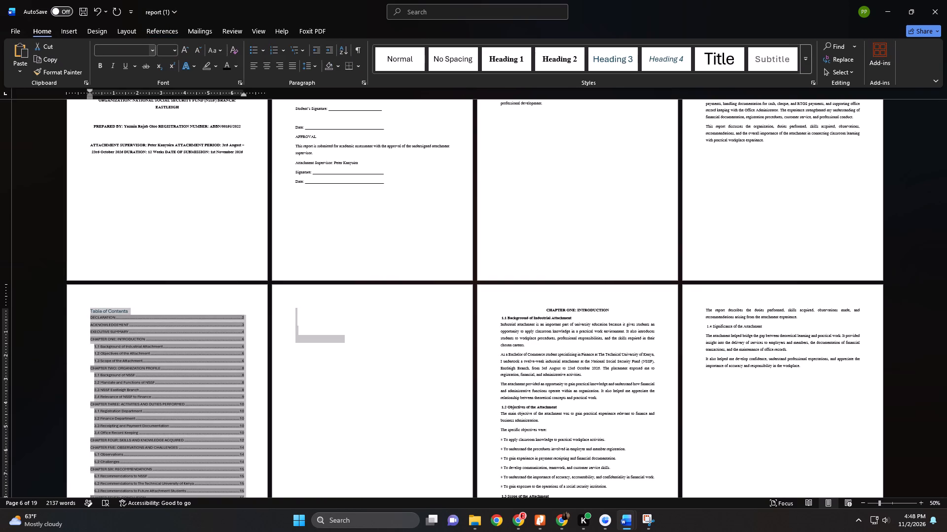
left_click(150, 53)
left_click(148, 120)
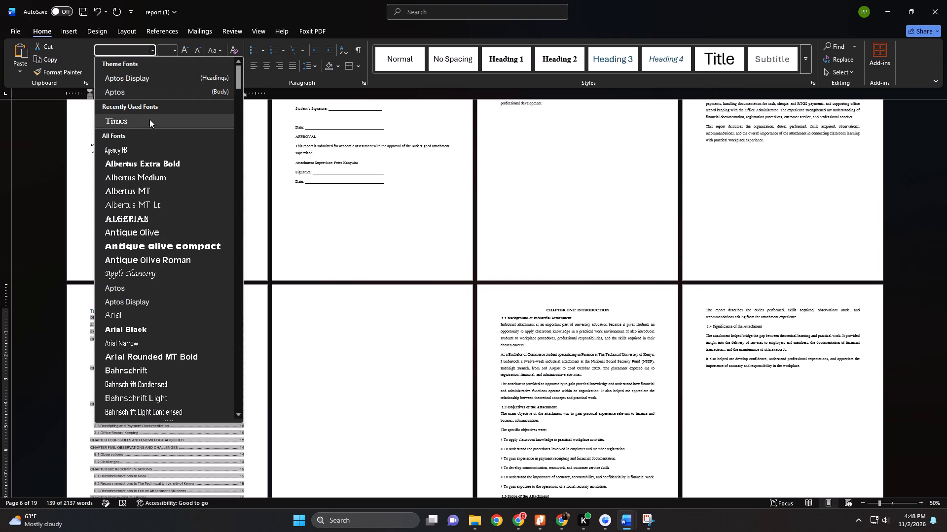
left_click(175, 50)
left_click(168, 109)
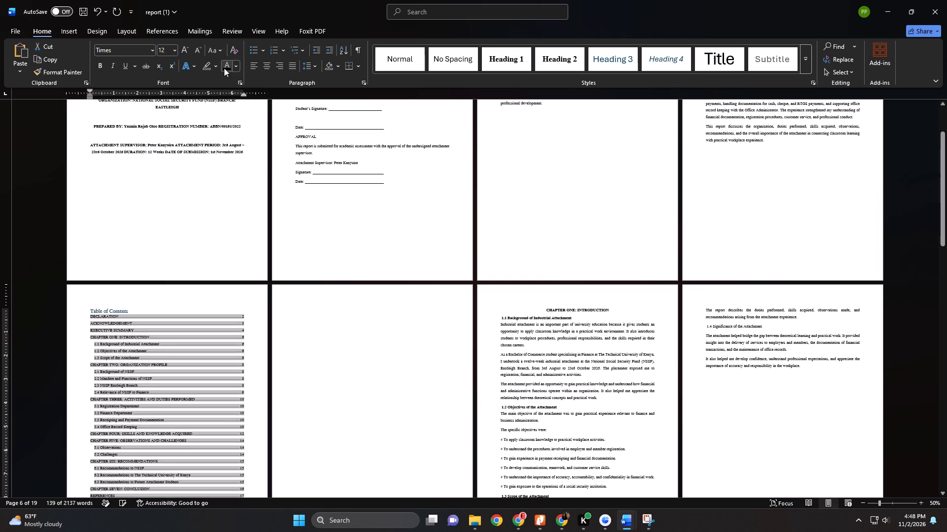
left_click(225, 66)
left_click(295, 65)
left_click(309, 65)
left_click(323, 113)
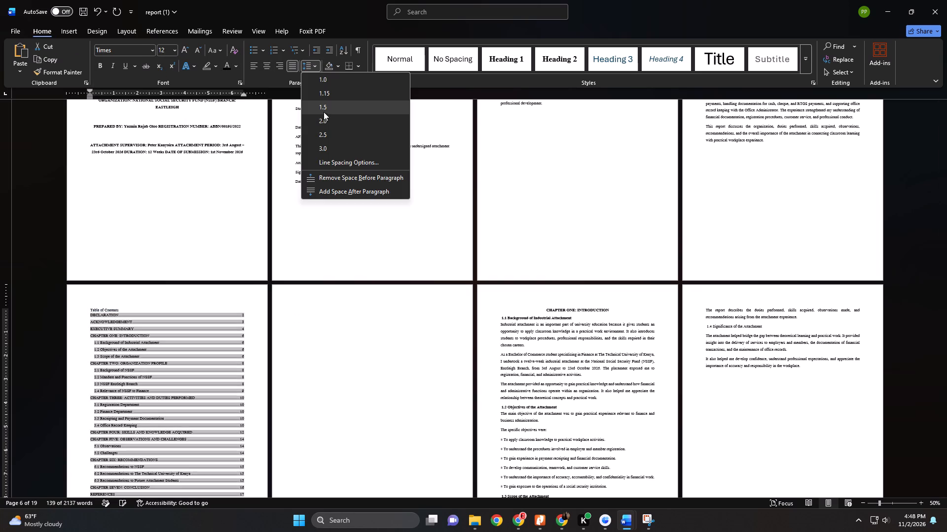
Center the "Table of Contents" title, change it to uppercase and make it bold.
left_click(82, 313)
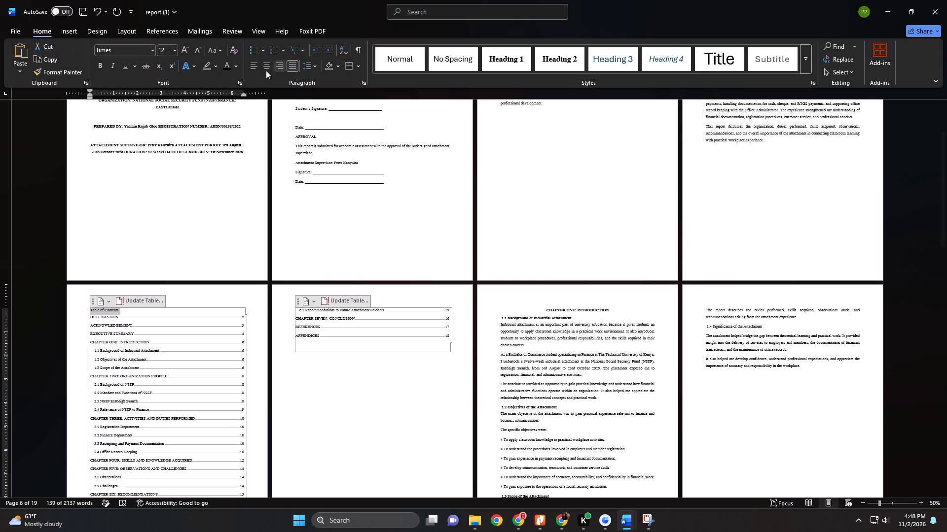
left_click(267, 66)
left_click(222, 52)
left_click(236, 89)
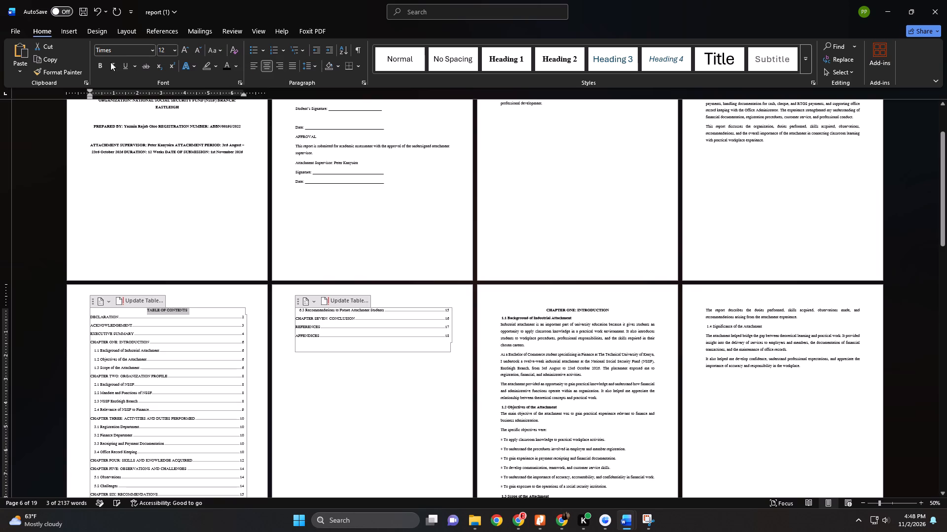
left_click(97, 63)
Insert Plain Number 2 page numbers at the bottom of the pages and return to the body text.
scroll(339, 267, "up", 10)
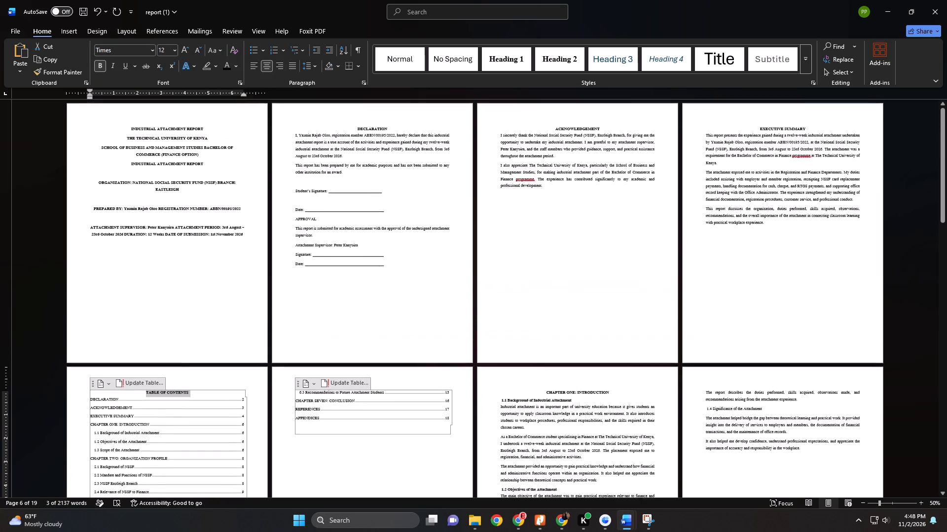
scroll(388, 249, "up", 1)
scroll(388, 249, "down", 1)
scroll(388, 249, "up", 8)
left_click(67, 26)
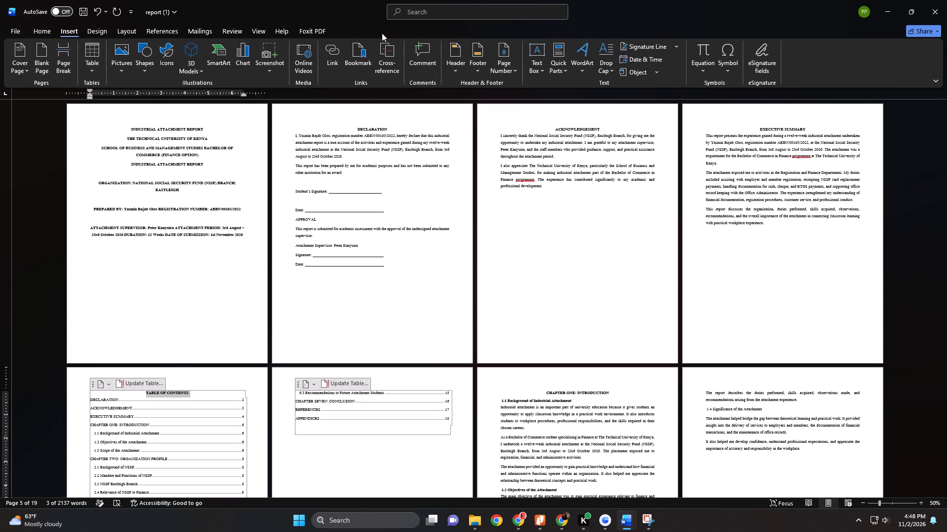
left_click(504, 67)
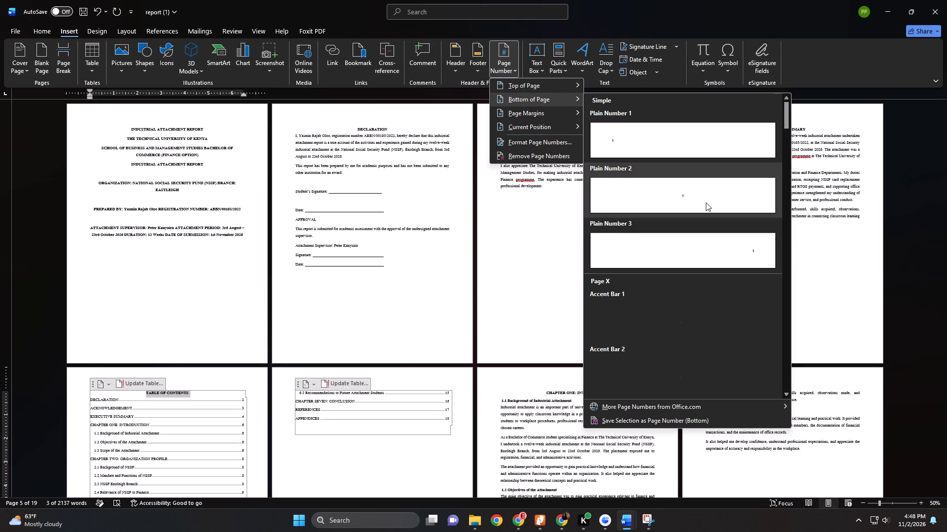
left_click(706, 200)
double_click(421, 337)
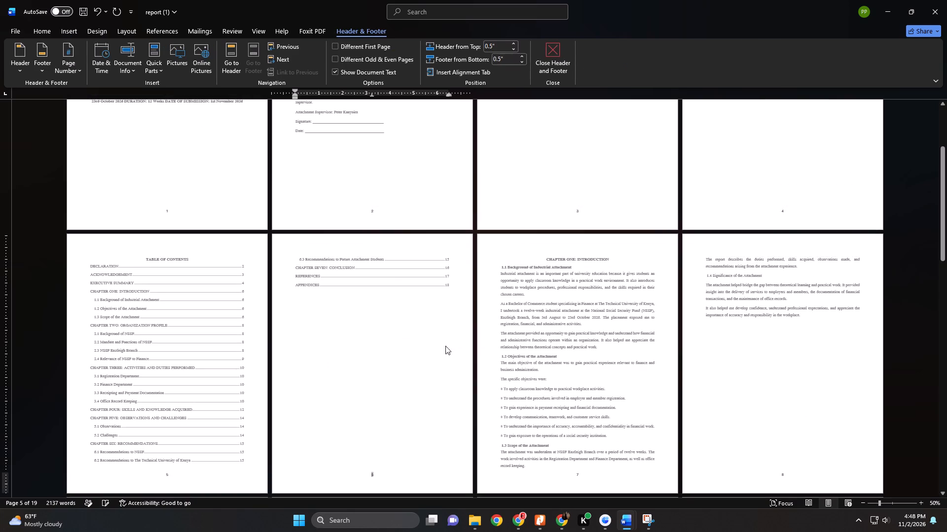
Review the report's pages from the table of contents through the appendices, checking layout, headings and page numbers.
scroll(459, 347, "down", 4)
scroll(459, 347, "up", 1)
scroll(459, 347, "down", 3)
scroll(461, 347, "up", 1)
scroll(461, 347, "down", 15)
scroll(464, 344, "up", 1)
scroll(464, 344, "down", 1)
scroll(464, 344, "up", 1)
scroll(464, 344, "down", 5)
scroll(464, 343, "up", 1)
scroll(464, 343, "down", 7)
scroll(464, 343, "up", 1)
scroll(464, 343, "down", 9)
scroll(464, 343, "up", 1)
scroll(464, 343, "down", 2)
scroll(464, 343, "up", 1)
scroll(464, 343, "down", 3)
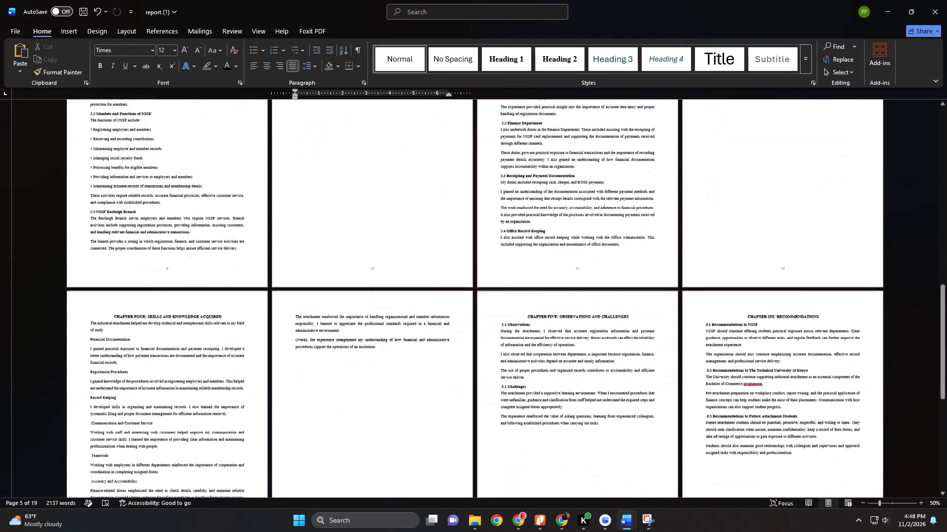
scroll(464, 343, "down", 6)
scroll(464, 343, "up", 1)
scroll(464, 343, "down", 5)
scroll(464, 343, "up", 1)
scroll(464, 343, "down", 17)
scroll(464, 343, "up", 1)
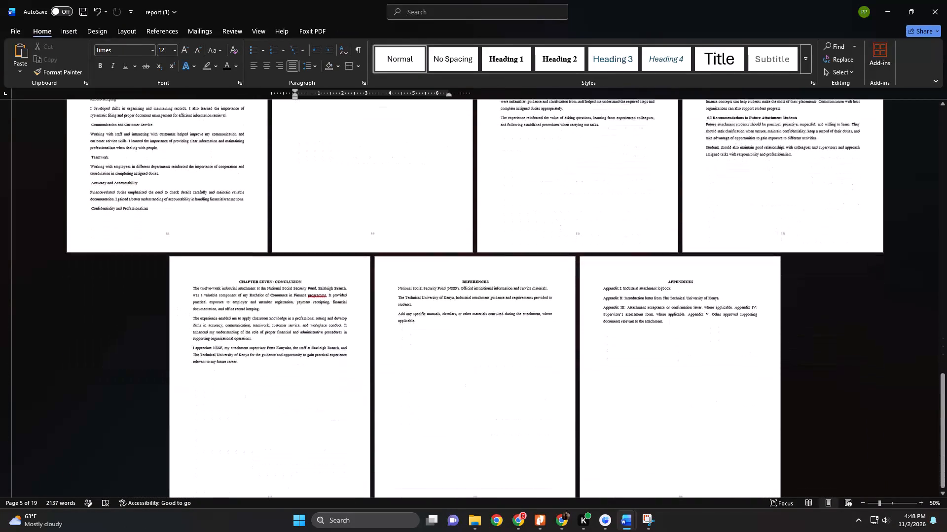
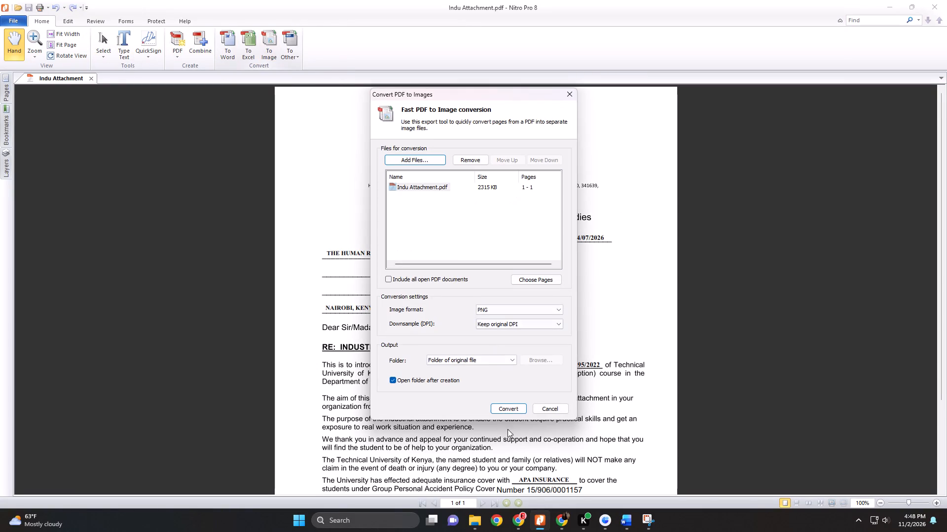
Convert Indu Attachment.pdf to a PNG image in the original file's folder.
left_click(507, 411)
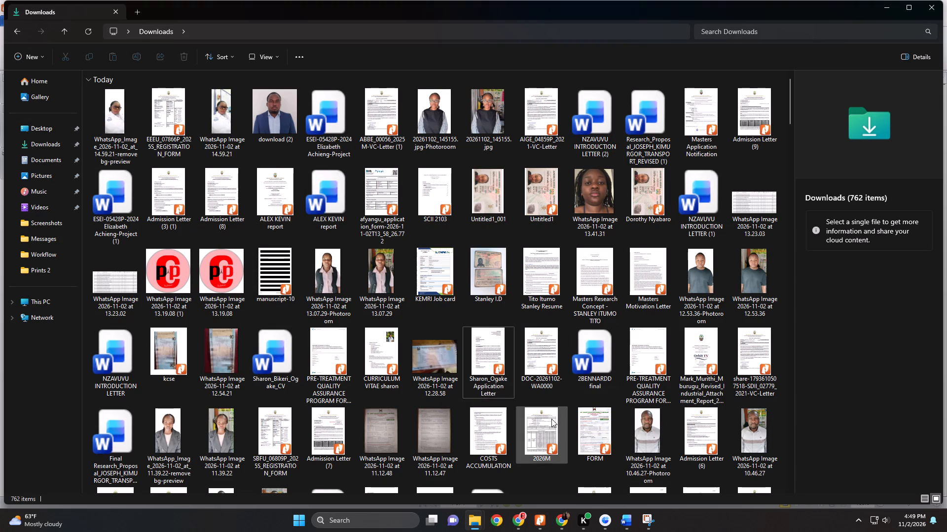
Copy the converted Indu Attachment_001 image from the Downloads folder.
left_click(49, 146)
right_click(110, 133)
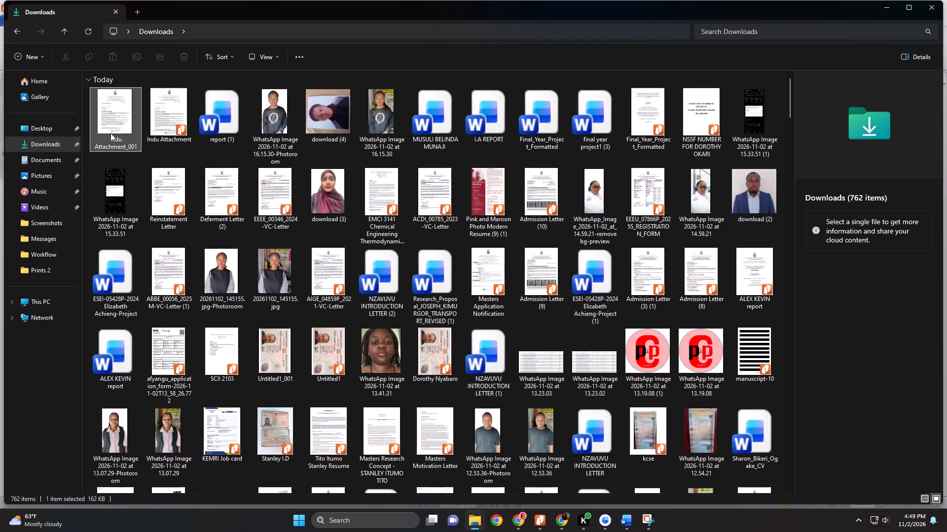
left_click(144, 132)
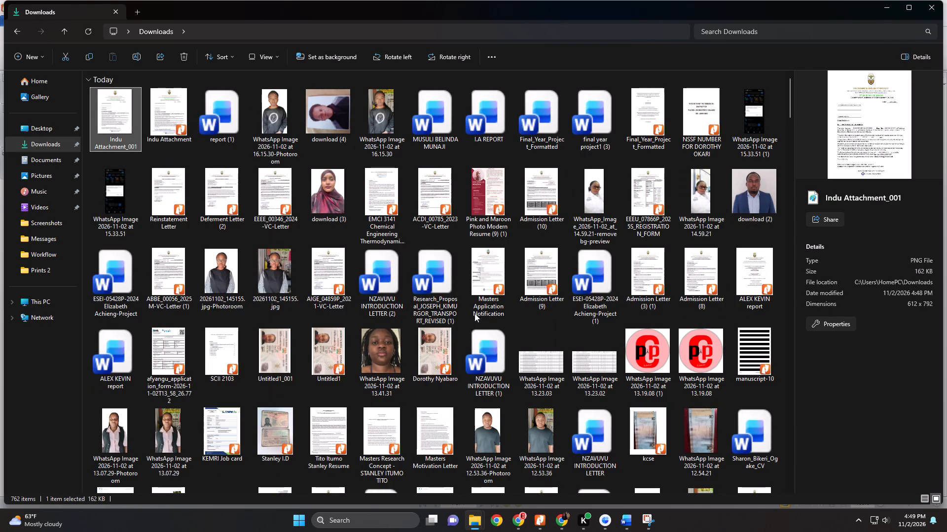
Switch to the report in Word and paste the letter image on a new line below the Appendix I entry.
left_click(630, 522)
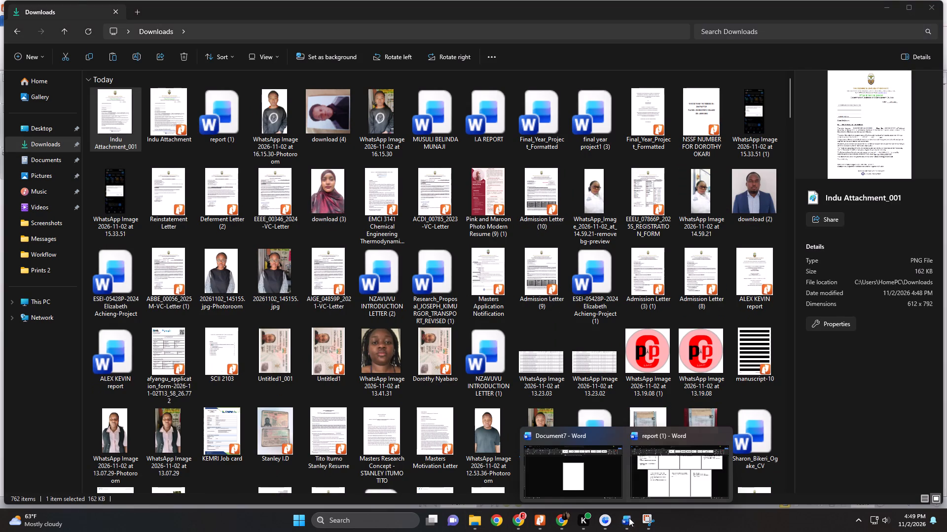
left_click(679, 475)
left_click(677, 268)
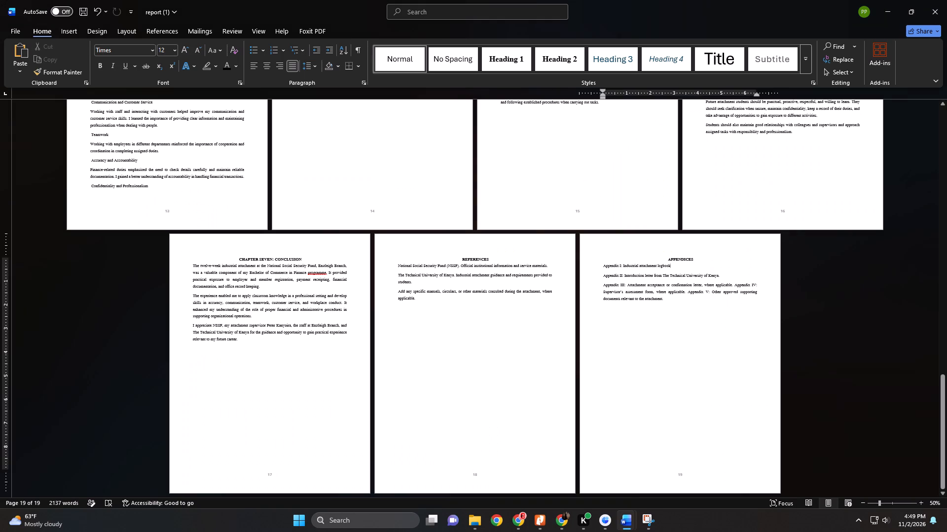
key("Return")
key("ctrl+v")
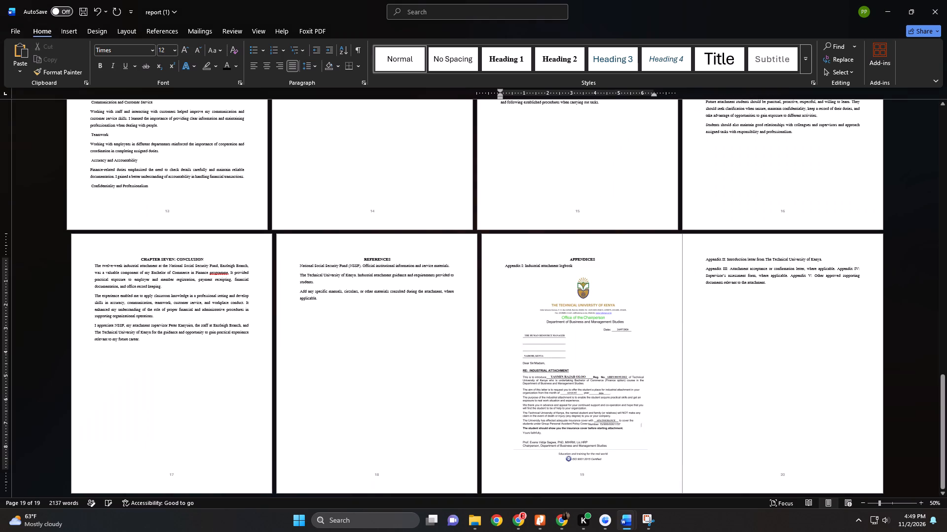
Move the letter image from below Appendix I to a new line below the Appendix II introduction letter entry.
scroll(587, 286, "down", 7)
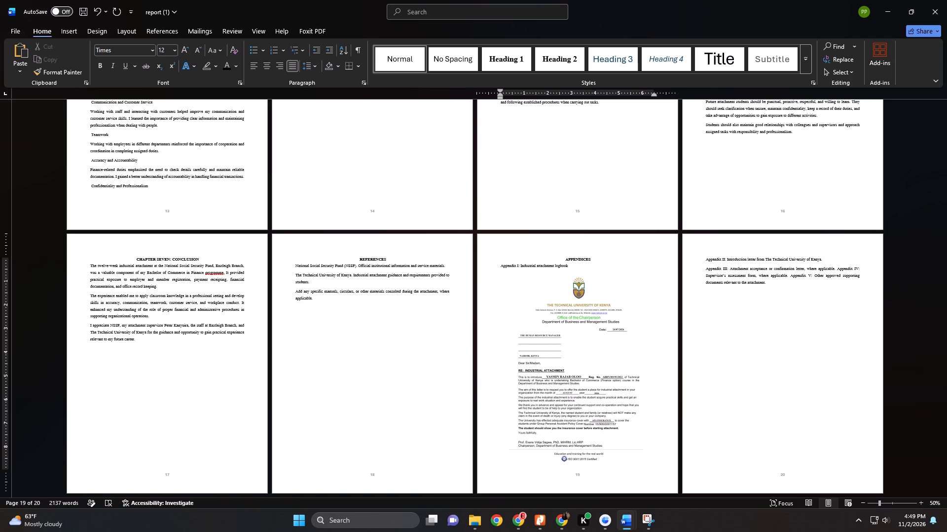
left_click(613, 329)
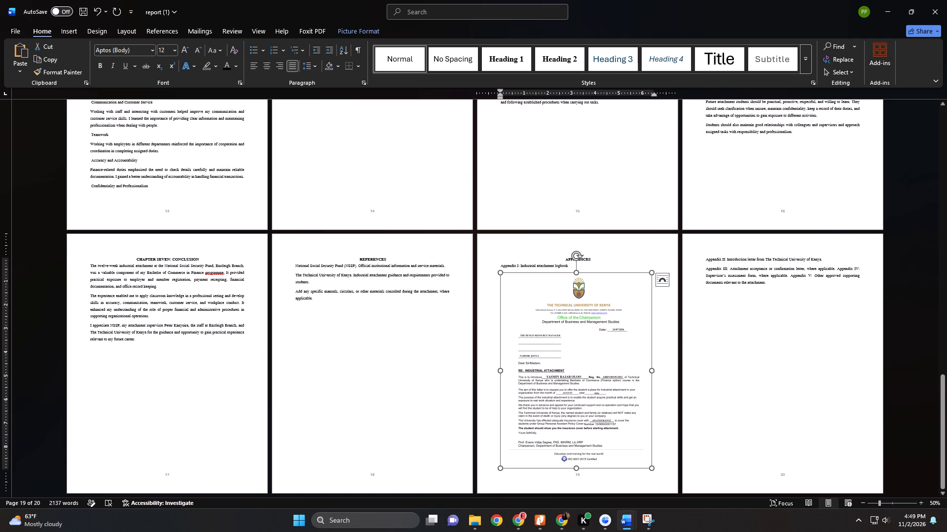
right_click(613, 329)
left_click(646, 75)
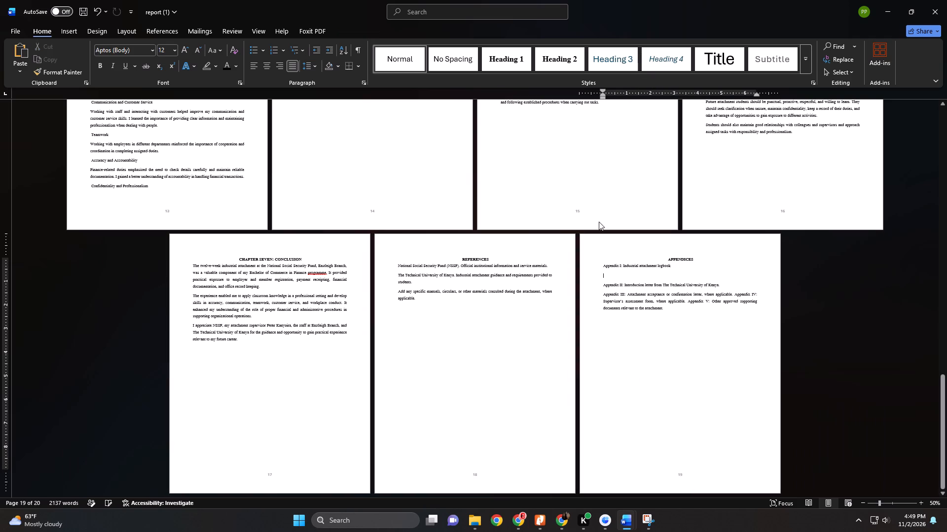
left_click(720, 287)
key("Return")
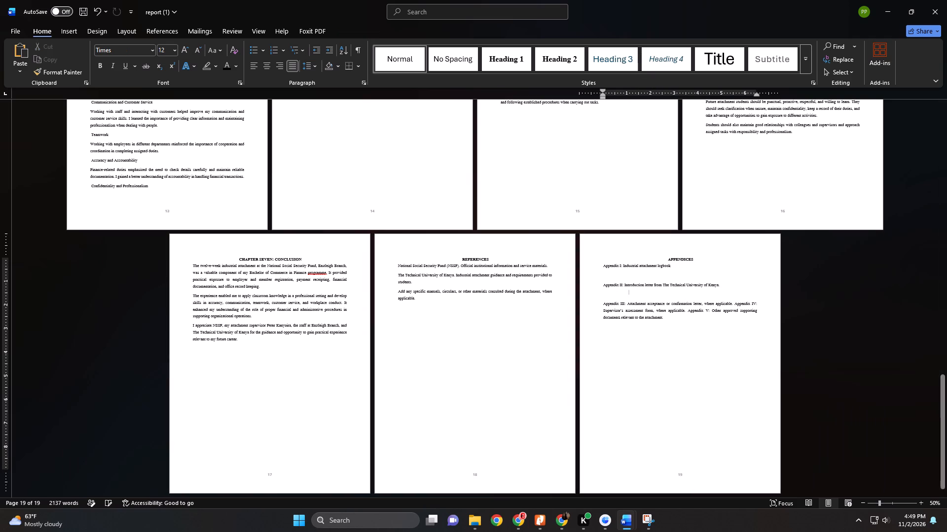
key("ctrl+v")
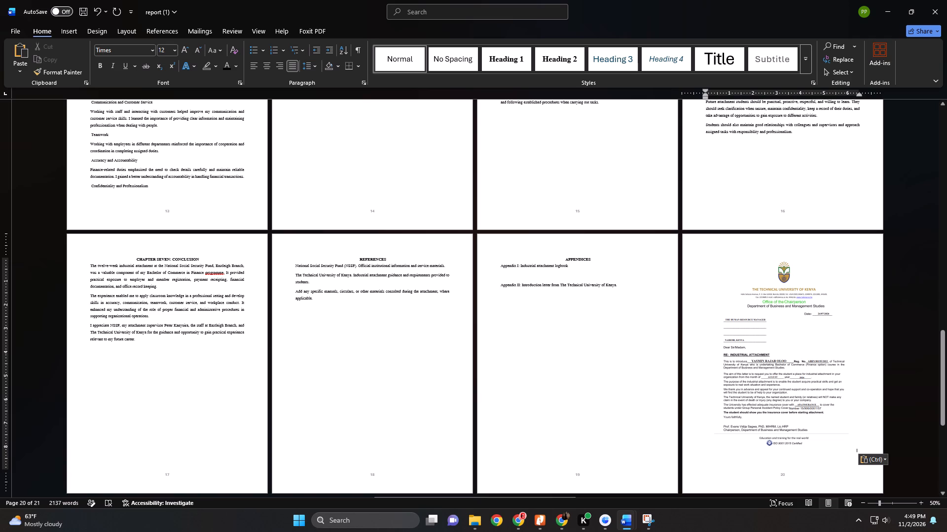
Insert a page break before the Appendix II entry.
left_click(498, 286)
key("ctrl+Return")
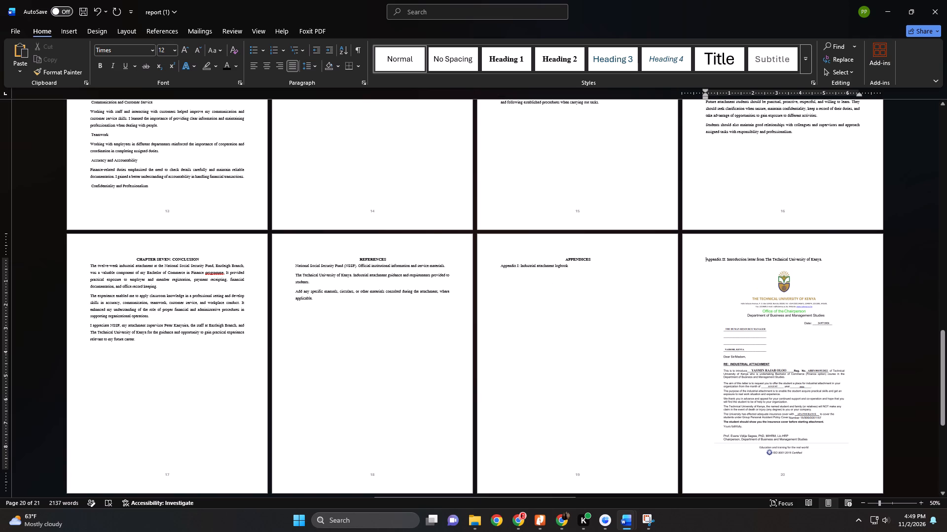
Remove the empty line and page break between the Appendix I and Appendix II entries.
left_click(520, 277)
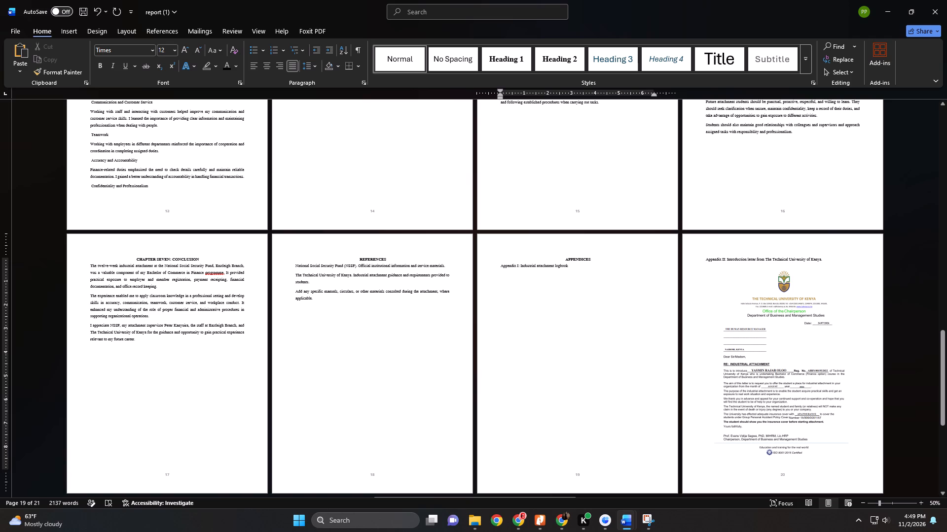
key("Delete")
key("Delete")
key("Delete")
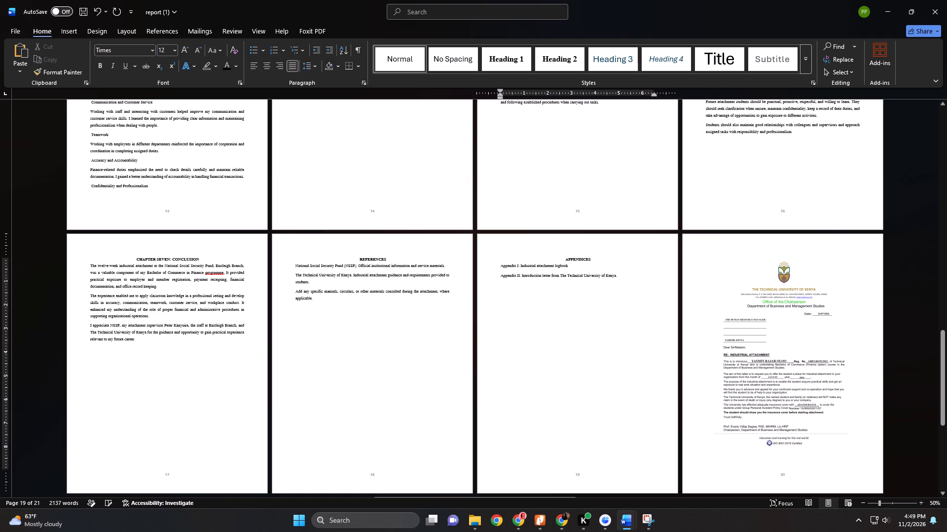
Shrink the letter image proportionally so it fits below the Appendix II entry on the Appendices page.
left_click(796, 316)
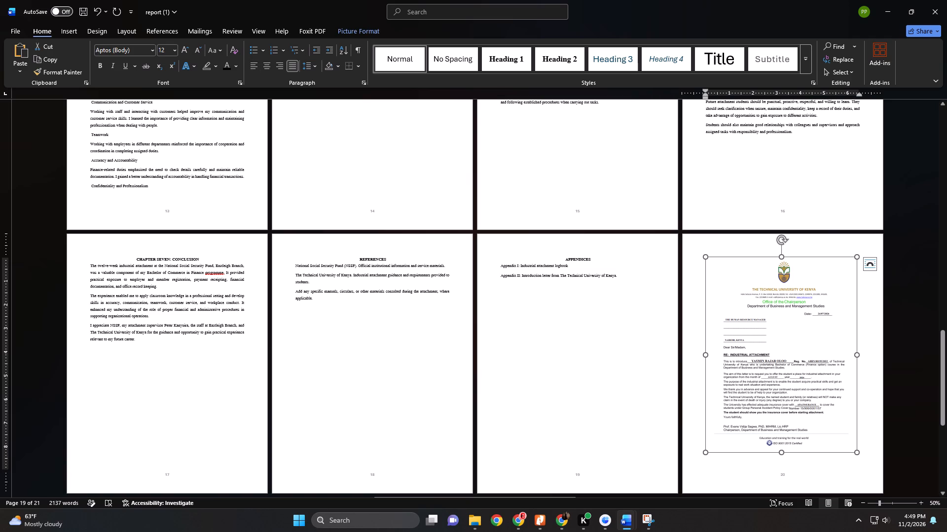
left_click_drag(856, 453, 826, 387)
Insert a page break before the Appendix III entry so it starts on a new page.
scroll(560, 376, "down", 1)
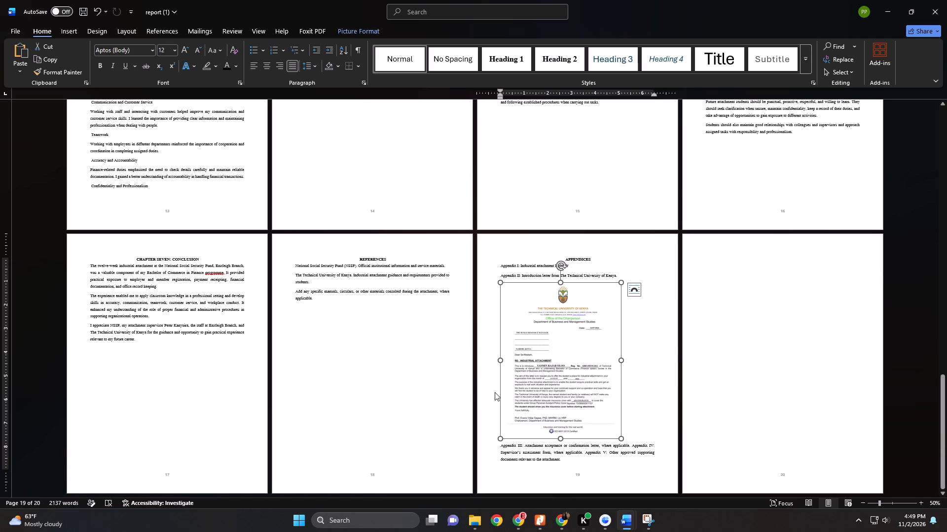
scroll(495, 392, "down", 1)
left_click(500, 447)
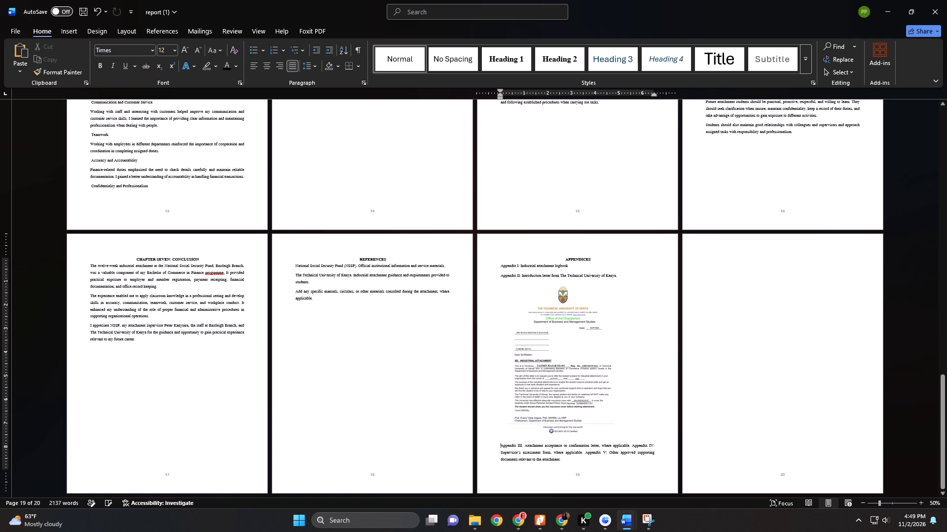
key("ctrl+Return")
Break the Appendix III paragraph before Appendix IV and delete the Appendix IV and Appendix V entries.
scroll(707, 320, "down", 3)
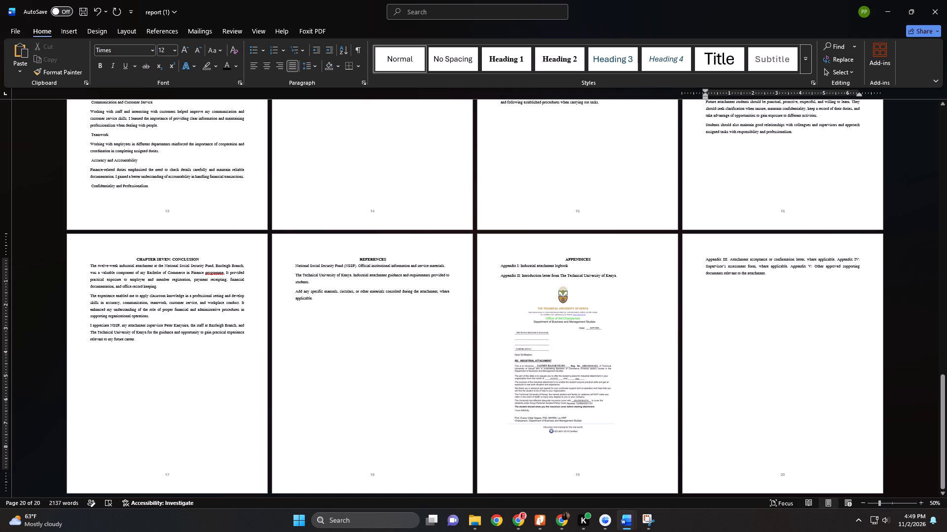
left_click(837, 259)
key("Return")
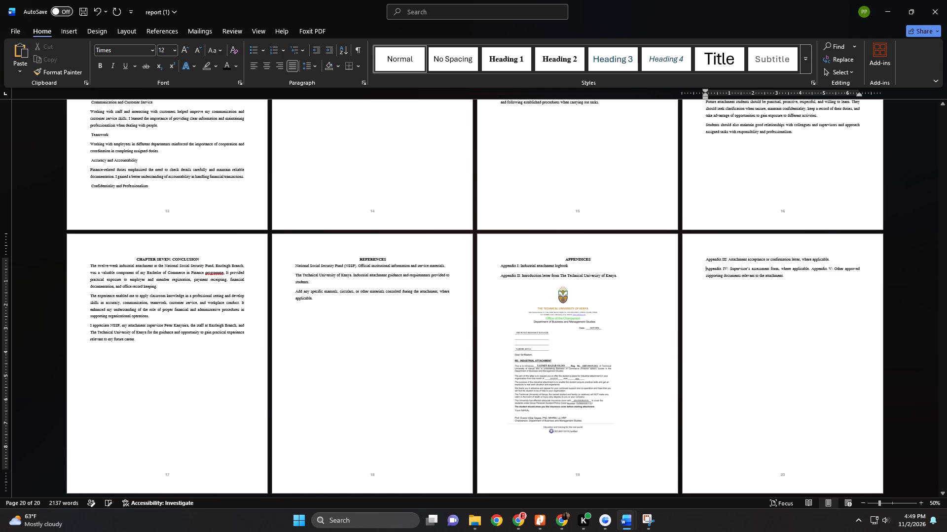
left_click_drag(679, 287, 683, 275)
left_click(763, 290)
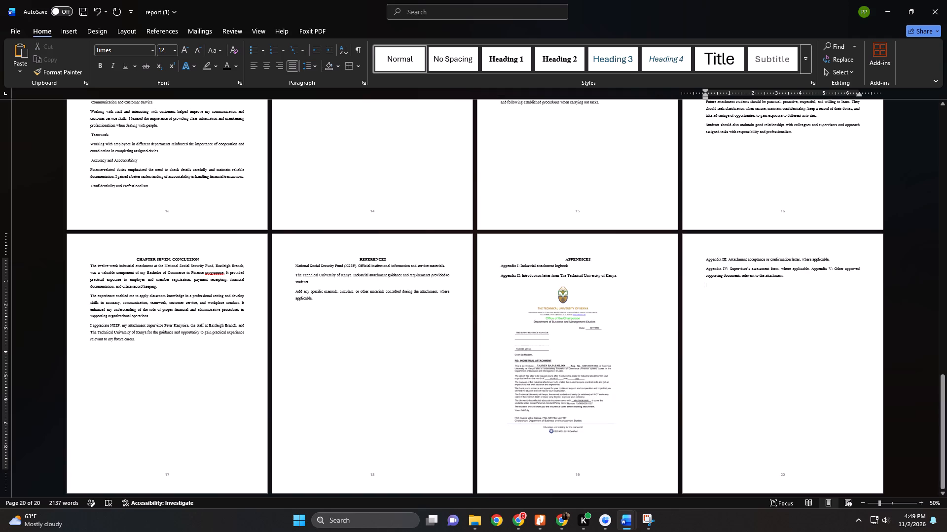
left_click_drag(808, 284, 707, 270)
key("Delete")
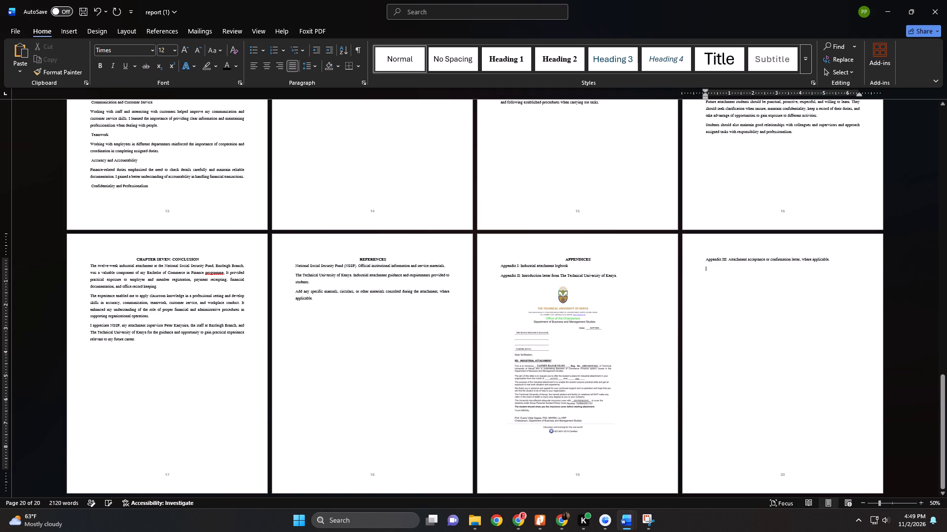
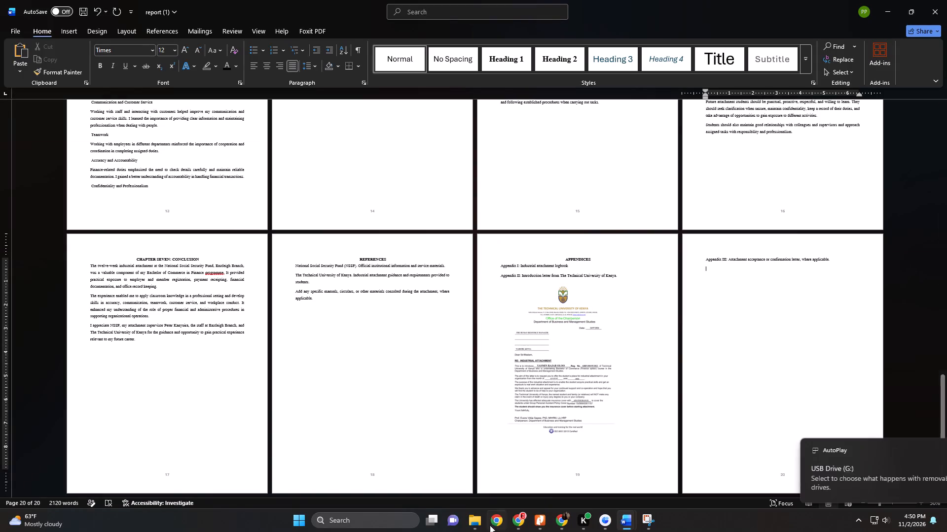
left_click(473, 520)
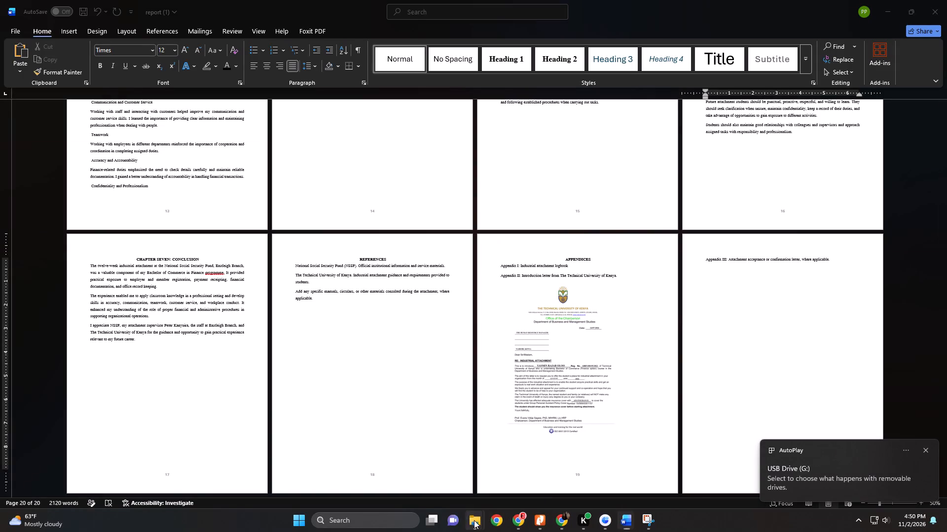
left_click(595, 470)
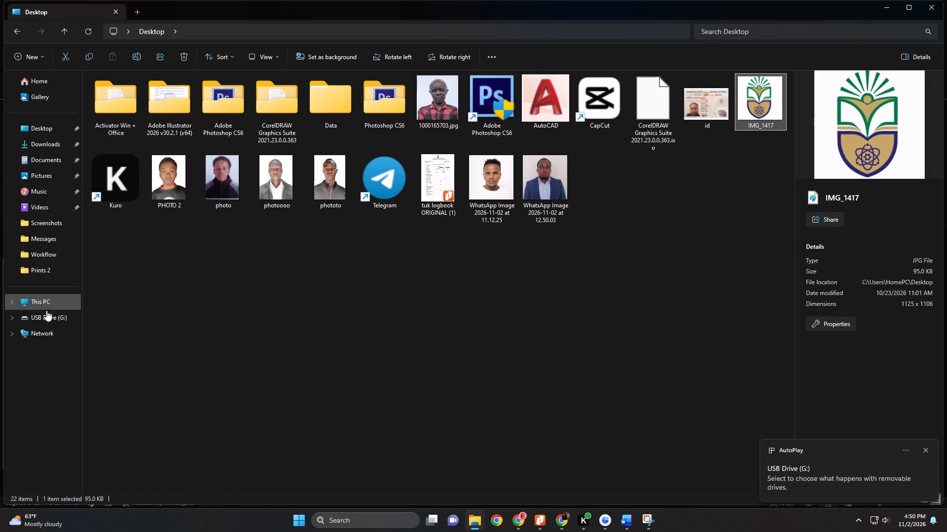
left_click(46, 315)
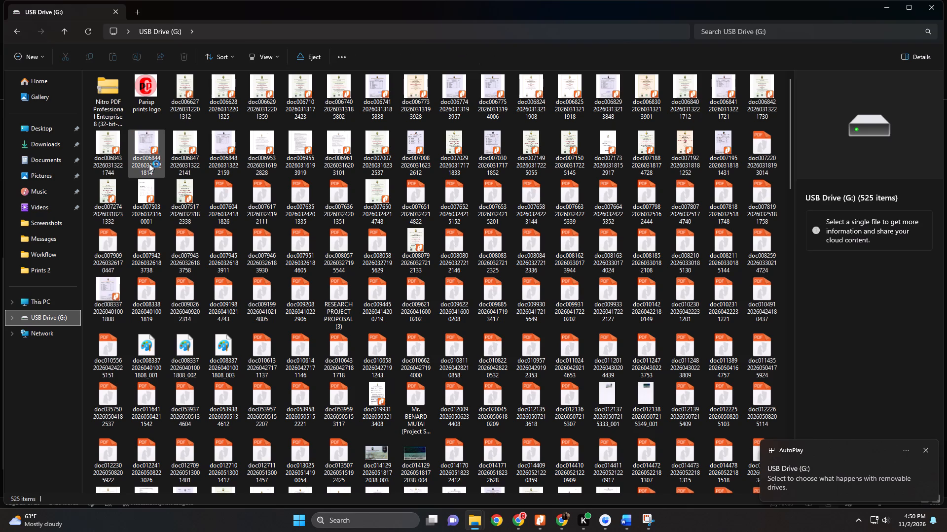
scroll(150, 166, "down", 15)
scroll(152, 192, "up", 1)
scroll(152, 192, "down", 7)
scroll(152, 194, "up", 1)
scroll(152, 194, "down", 2)
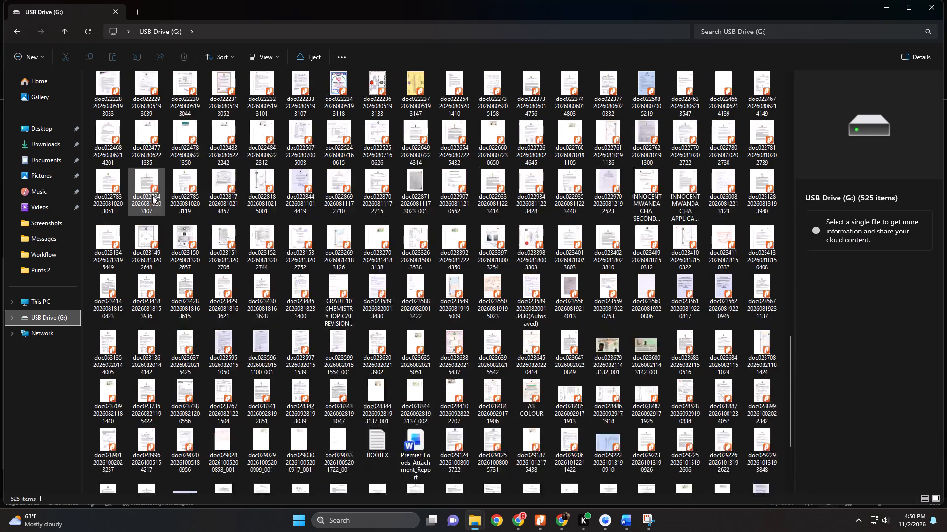
scroll(137, 397, "down", 1)
scroll(139, 398, "up", 1)
scroll(139, 398, "down", 2)
scroll(178, 440, "down", 1)
double_click(184, 468)
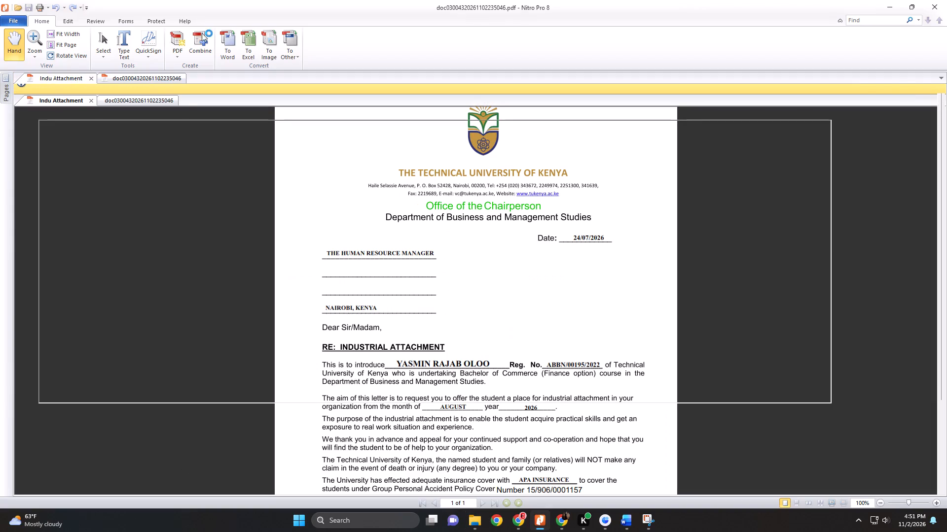
Convert the scanned NSSF acceptance letter PDF to an image on the USB drive.
left_click(270, 52)
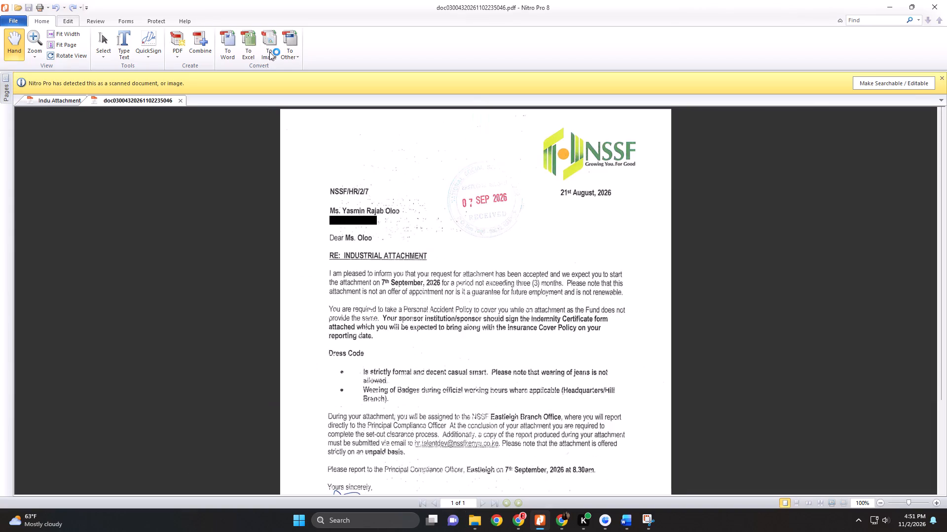
left_click(517, 413)
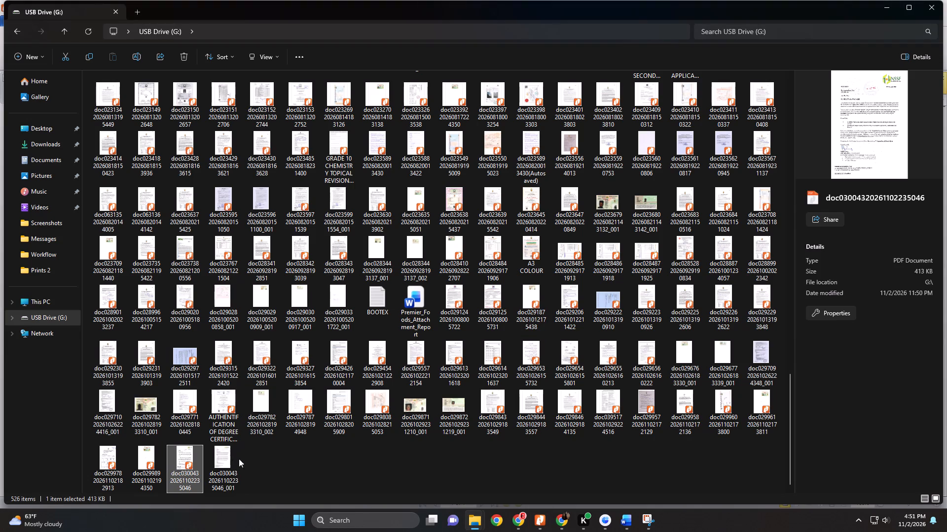
Copy the PNG image of the NSSF letter and paste it on a new line below the Appendix III entry in the Word report.
left_click(233, 473)
right_click(227, 468)
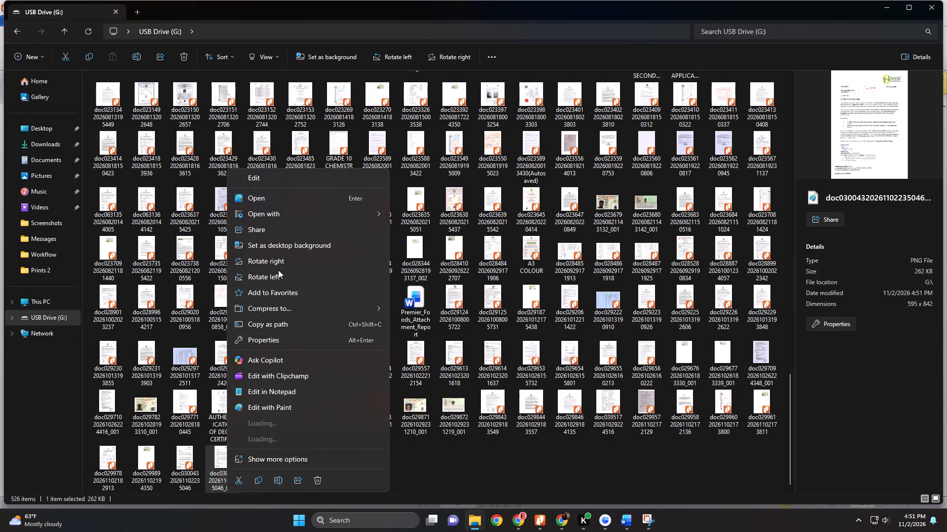
left_click(260, 478)
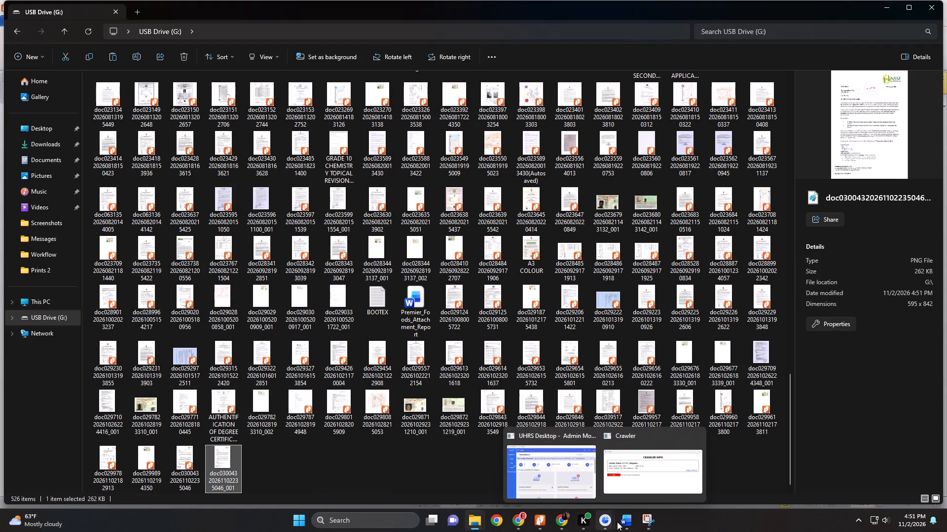
left_click(621, 523)
left_click(687, 470)
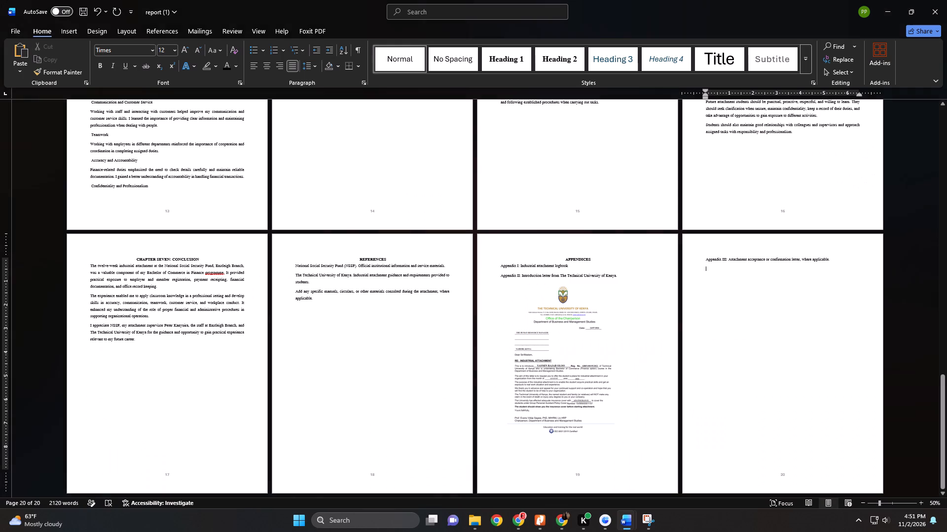
left_click(843, 263)
key("Return")
key("ctrl+v")
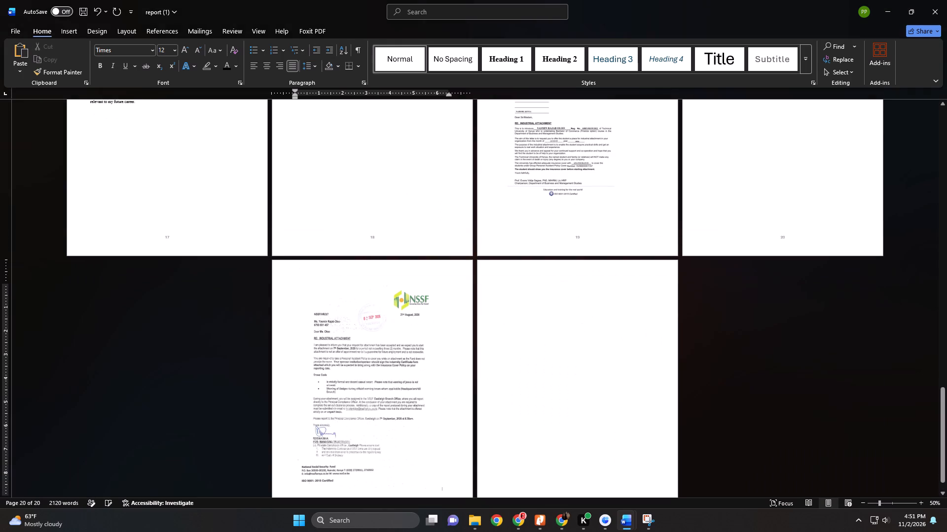
Shrink the NSSF letter image proportionally so it fits below the Appendix III entry on the same page.
left_click(355, 393)
scroll(409, 450, "down", 1)
left_click_drag(444, 479, 407, 413)
Delete the blank page after the NSSF letter and save the report.
left_click(479, 382)
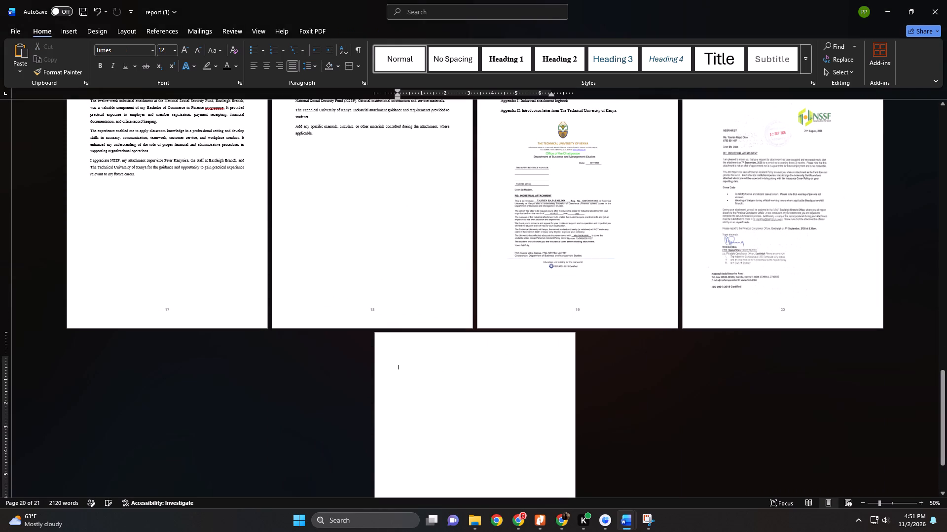
key("BackSpace")
key("Delete")
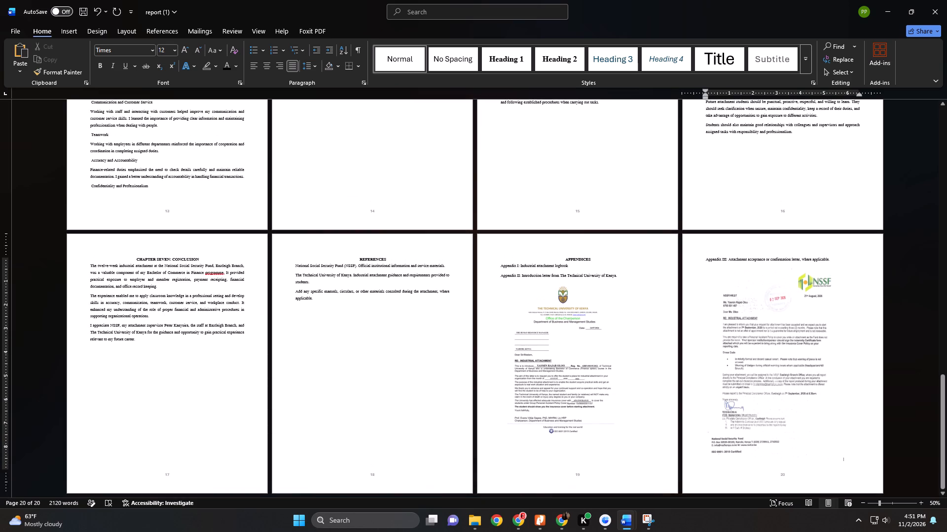
key("ctrl+s")
Apply the Heading 2 style to the Appendix I, Appendix II and Appendix III entries.
left_click(489, 267)
left_click(558, 54)
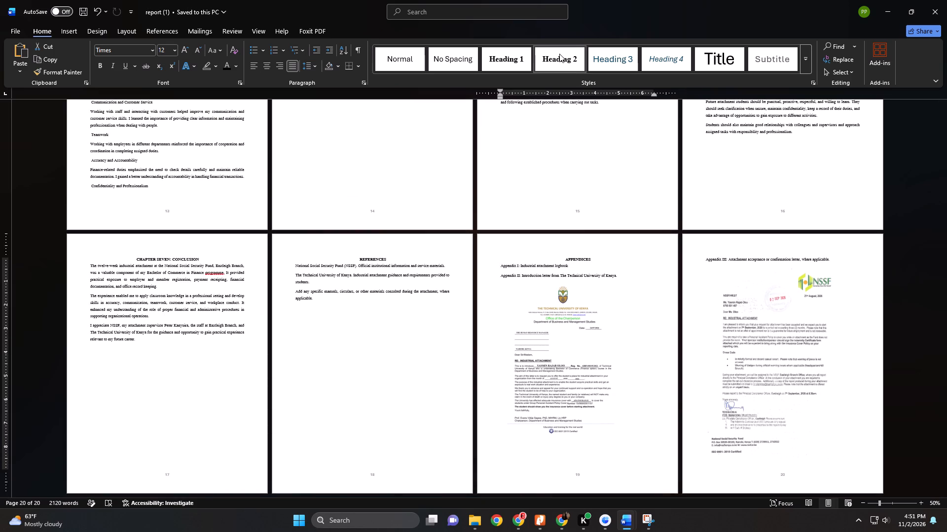
left_click(490, 273)
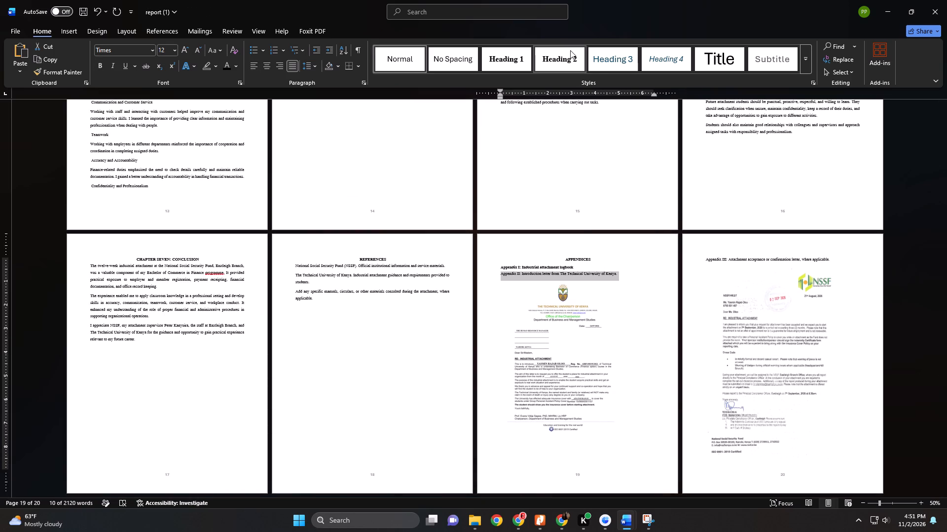
left_click(570, 53)
left_click(696, 262)
left_click(569, 65)
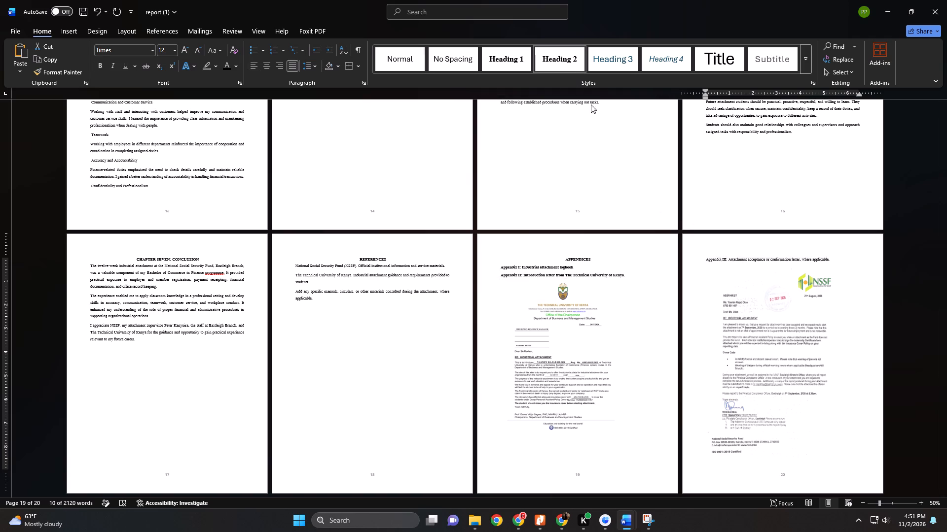
Update the entire table of contents so it includes the appendix entries.
scroll(656, 214, "up", 20)
scroll(656, 214, "up", 20)
scroll(656, 214, "up", 6)
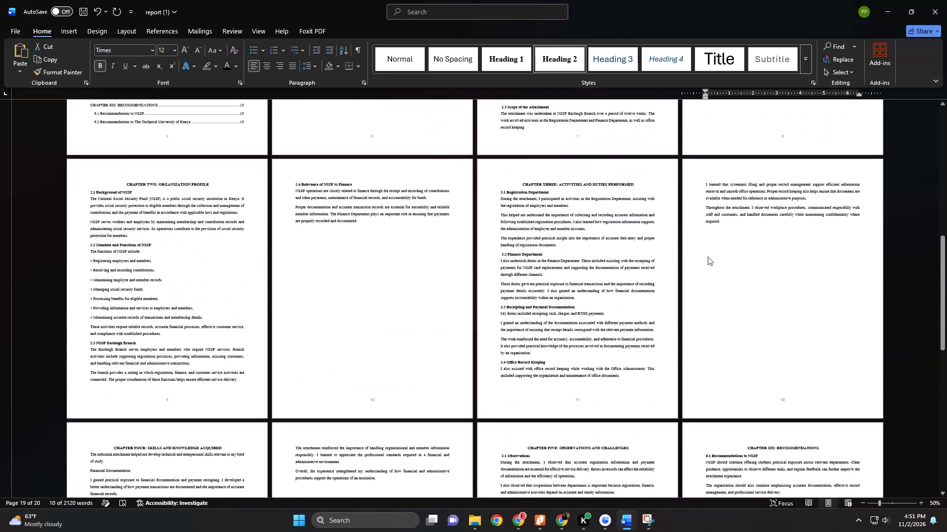
scroll(708, 257, "up", 20)
scroll(708, 257, "up", 6)
left_click(374, 324)
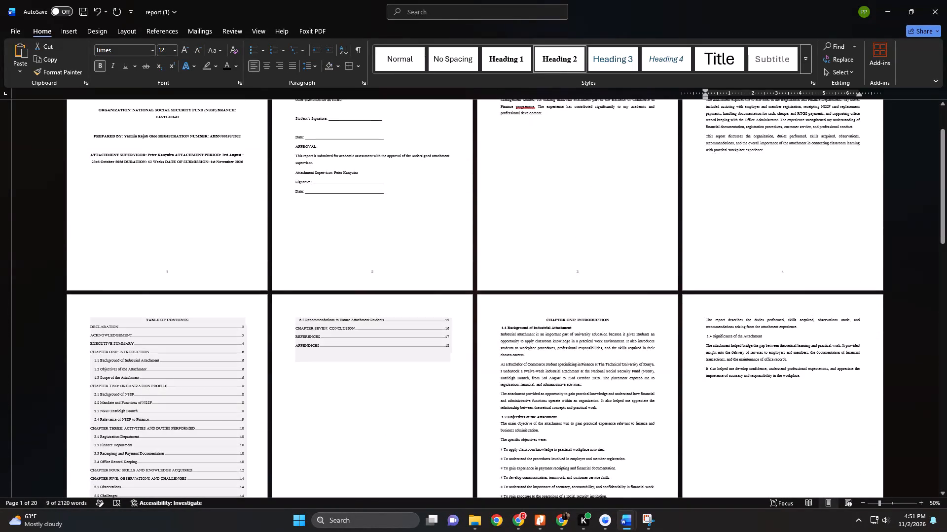
right_click(374, 324)
left_click(421, 425)
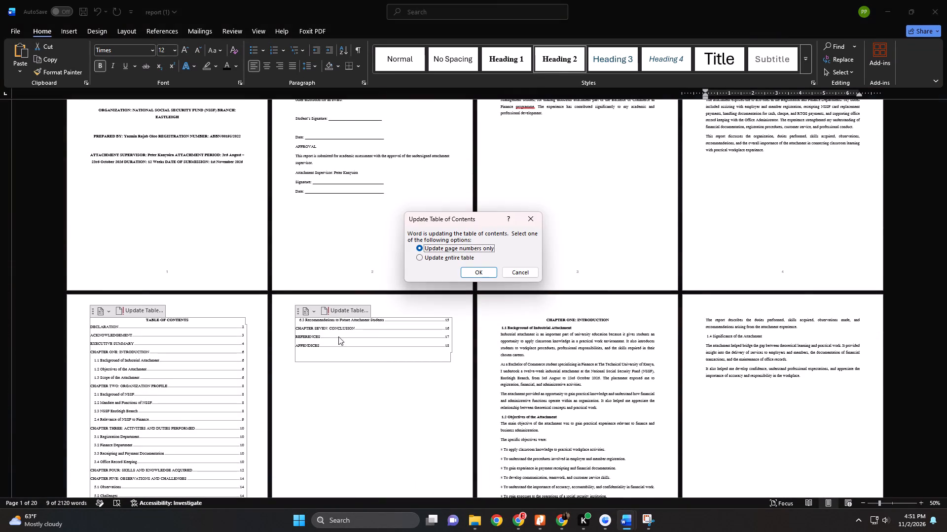
left_click(467, 261)
left_click(475, 269)
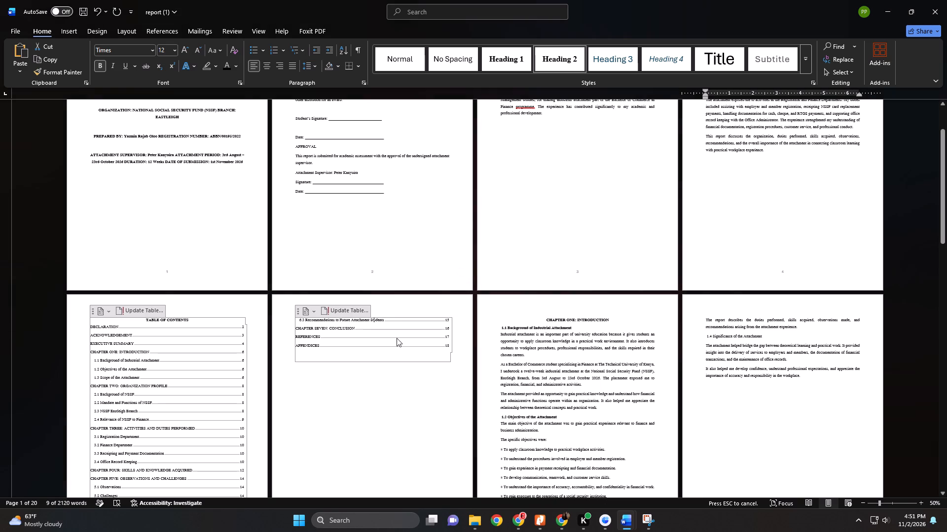
Format the whole table of contents in Times font, justified, with wider line spacing.
left_click_drag(457, 343, 87, 321)
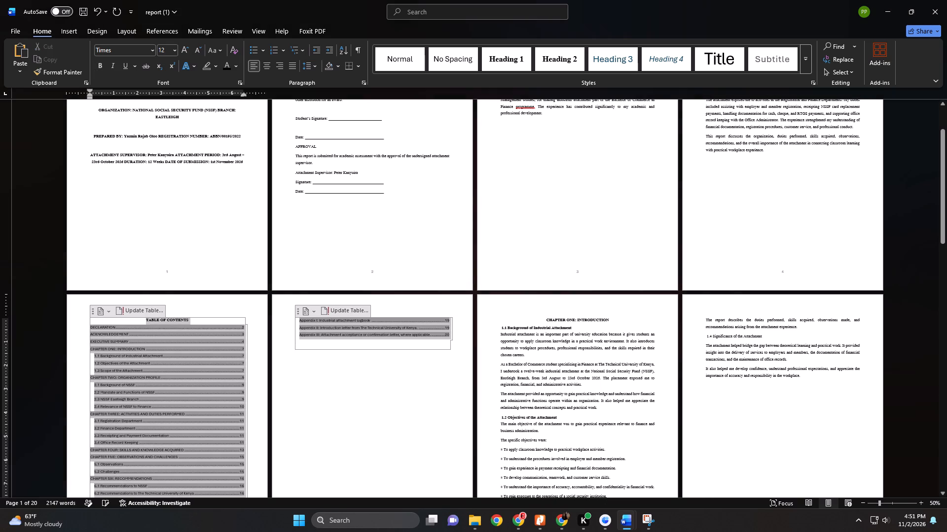
left_click_drag(87, 321, 86, 321)
left_click(151, 52)
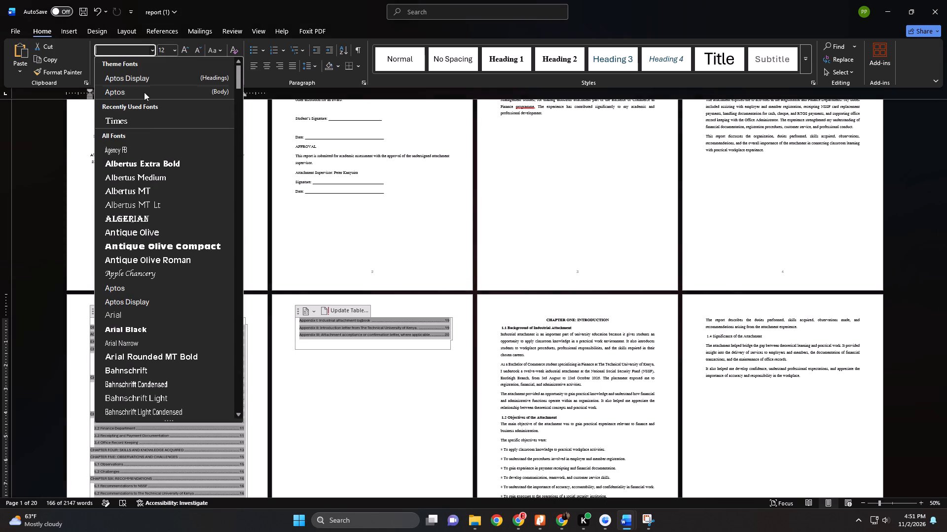
left_click(130, 122)
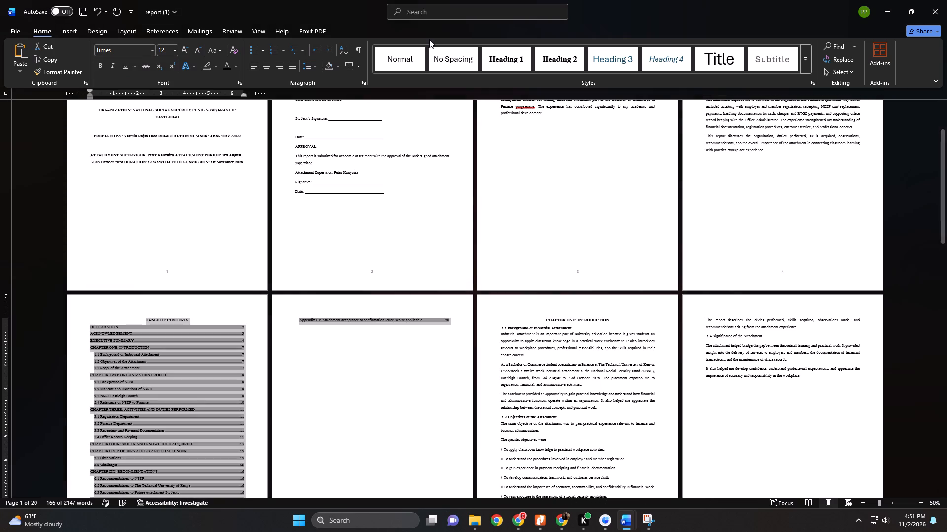
left_click(294, 65)
left_click(314, 66)
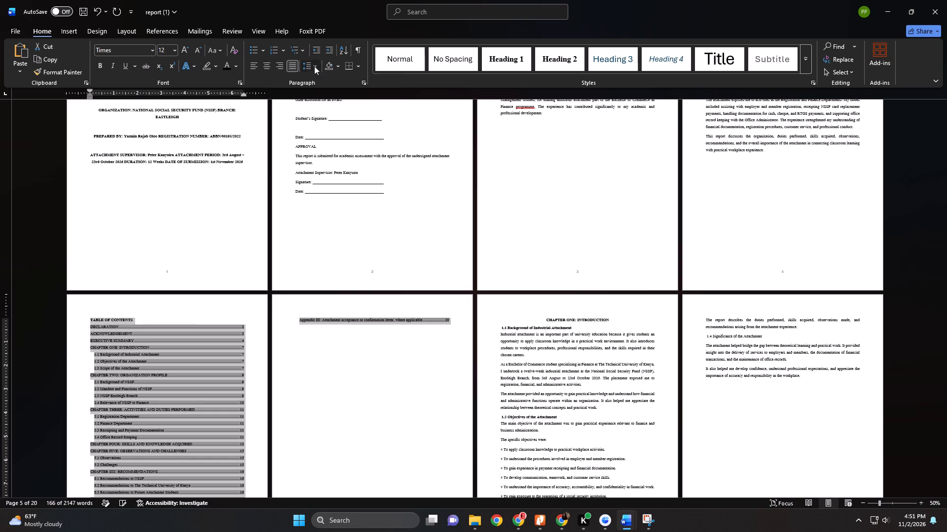
left_click(328, 106)
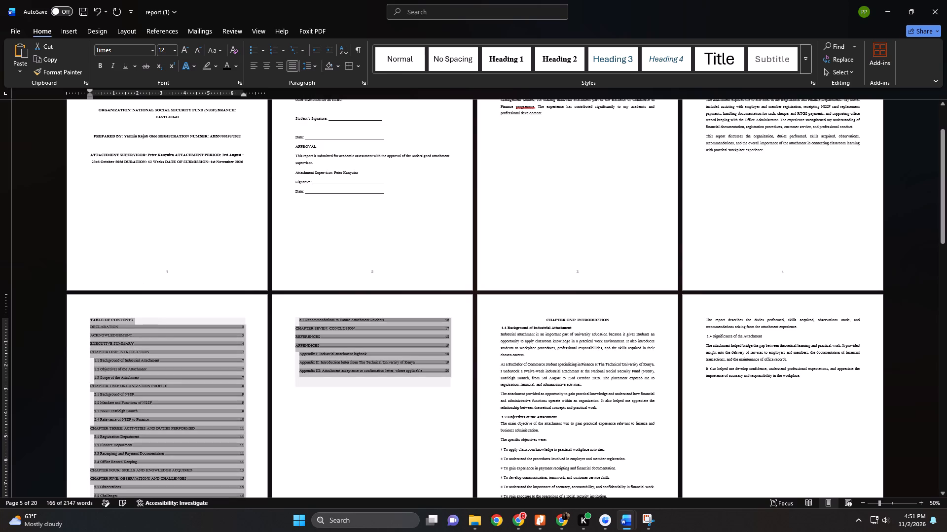
Centre the TABLE OF CONTENTS title and save the report.
left_click(77, 319)
left_click(267, 66)
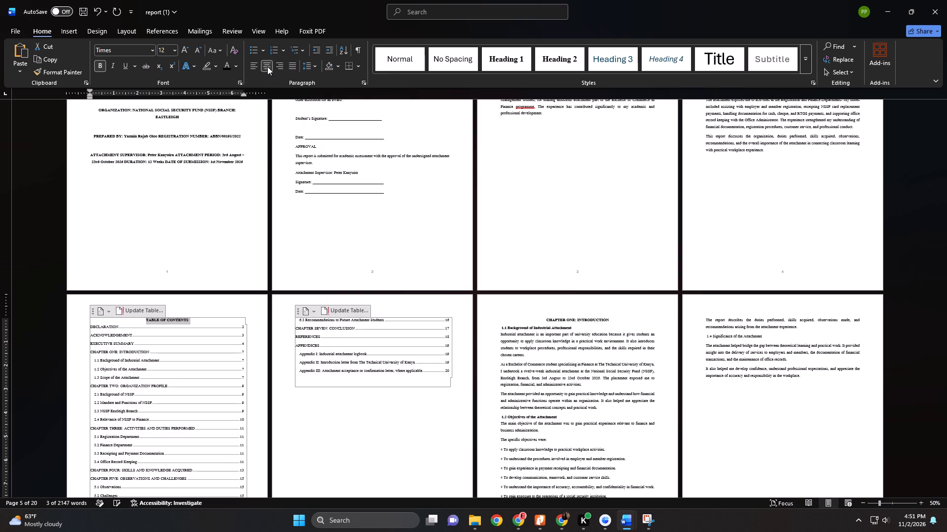
triple_click(88, 9)
left_click(88, 9)
Review the report's layout from the cover page through the chapters to the appendices.
scroll(278, 197, "up", 7)
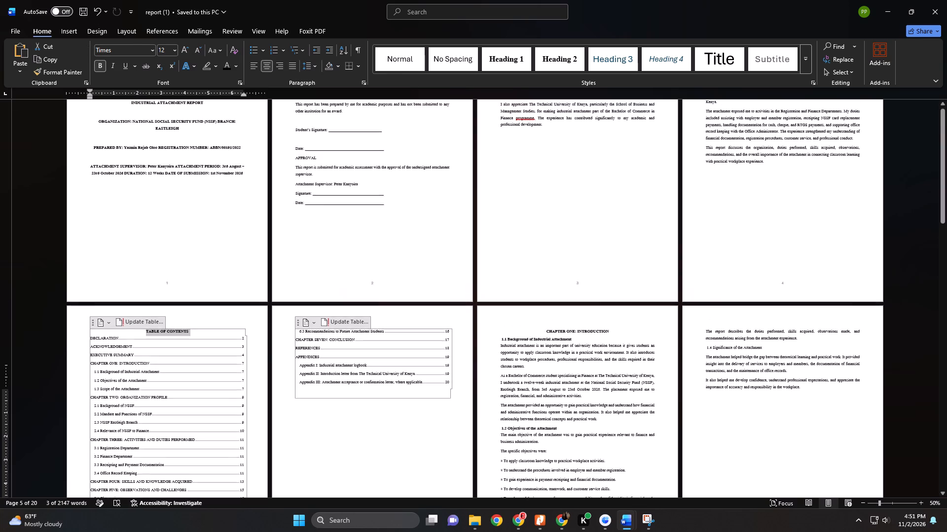
scroll(280, 197, "up", 20)
scroll(280, 197, "up", 4)
scroll(243, 192, "down", 7)
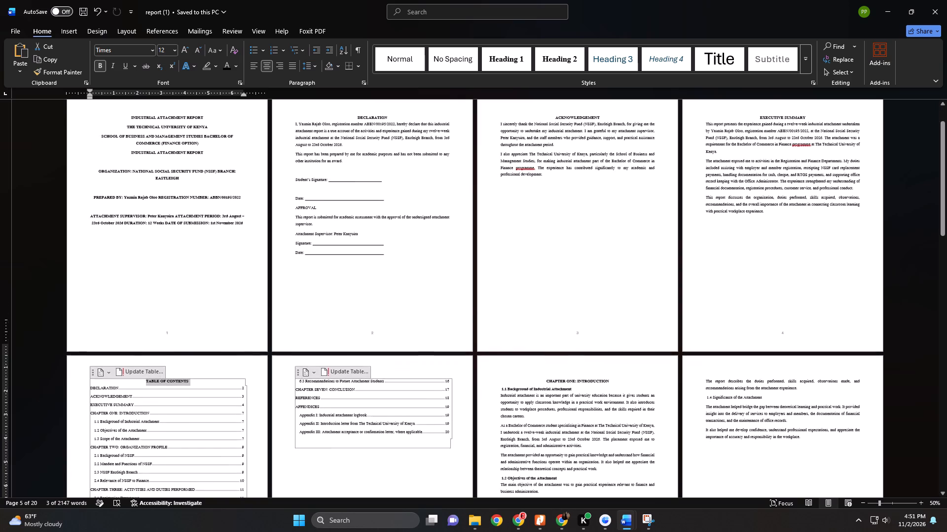
scroll(242, 201, "down", 2)
scroll(242, 205, "up", 1)
scroll(242, 205, "down", 6)
scroll(243, 207, "up", 1)
scroll(243, 207, "down", 1)
scroll(243, 207, "up", 16)
scroll(245, 206, "down", 5)
scroll(245, 206, "up", 1)
scroll(245, 206, "down", 2)
scroll(245, 206, "up", 2)
scroll(245, 206, "down", 1)
scroll(245, 206, "up", 1)
scroll(245, 206, "down", 7)
scroll(245, 207, "up", 1)
scroll(245, 207, "down", 1)
scroll(245, 207, "up", 1)
scroll(245, 207, "down", 7)
scroll(245, 207, "up", 1)
scroll(245, 207, "down", 9)
scroll(246, 205, "up", 1)
scroll(246, 205, "down", 1)
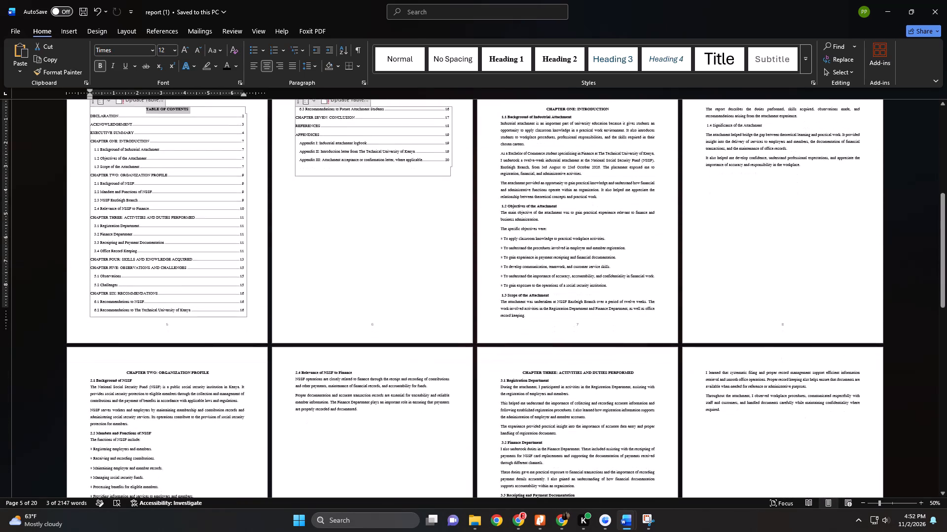
scroll(246, 206, "down", 8)
scroll(246, 205, "up", 1)
scroll(246, 205, "down", 6)
scroll(249, 206, "up", 1)
scroll(249, 206, "down", 2)
scroll(249, 206, "up", 1)
scroll(249, 206, "down", 13)
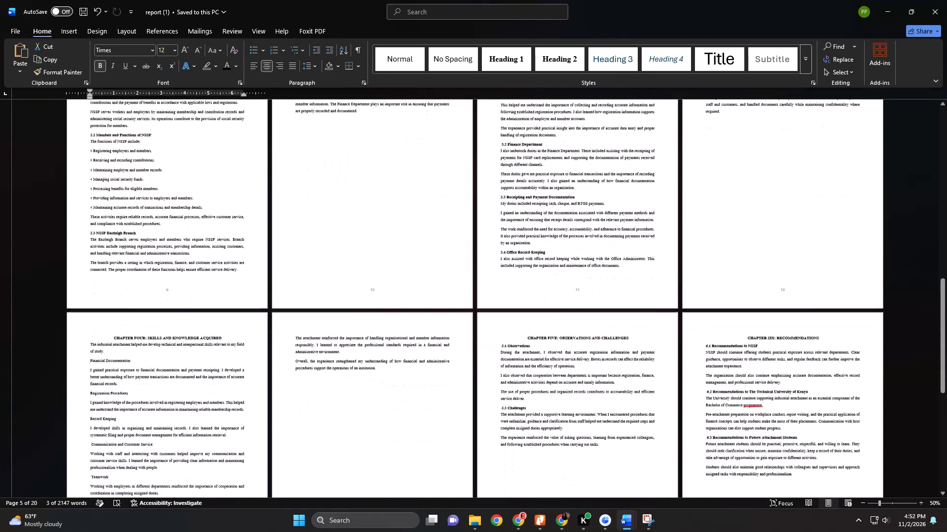
scroll(253, 204, "down", 4)
scroll(253, 204, "up", 1)
scroll(253, 204, "down", 1)
scroll(253, 204, "up", 1)
scroll(253, 204, "down", 9)
scroll(253, 204, "up", 1)
scroll(253, 204, "down", 1)
scroll(253, 204, "up", 1)
scroll(253, 204, "down", 5)
scroll(255, 205, "up", 1)
scroll(255, 205, "down", 3)
scroll(255, 205, "up", 1)
scroll(255, 205, "down", 6)
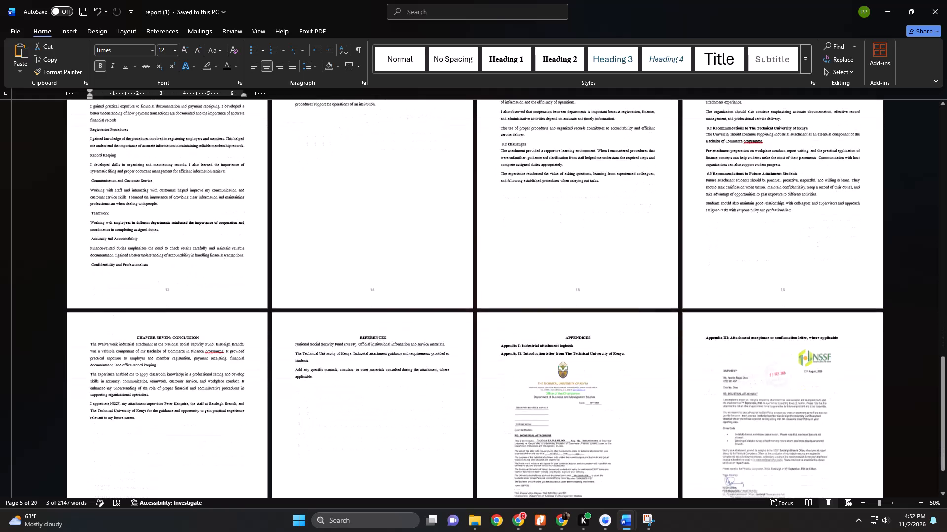
scroll(255, 205, "down", 5)
scroll(255, 205, "up", 1)
scroll(255, 205, "down", 3)
scroll(255, 205, "up", 1)
scroll(255, 205, "down", 1)
scroll(255, 205, "up", 1)
scroll(255, 205, "down", 3)
scroll(255, 205, "up", 1)
scroll(255, 205, "down", 7)
scroll(255, 205, "up", 1)
scroll(255, 205, "down", 1)
scroll(255, 205, "up", 1)
scroll(255, 205, "down", 1)
scroll(255, 205, "up", 1)
scroll(255, 205, "down", 1)
scroll(255, 205, "up", 1)
scroll(255, 205, "down", 3)
scroll(255, 205, "up", 1)
scroll(255, 205, "down", 1)
scroll(255, 204, "up", 1)
scroll(255, 204, "down", 1)
scroll(255, 204, "up", 1)
scroll(255, 204, "down", 1)
scroll(255, 204, "up", 1)
scroll(255, 204, "down", 9)
scroll(255, 204, "up", 1)
scroll(255, 204, "down", 6)
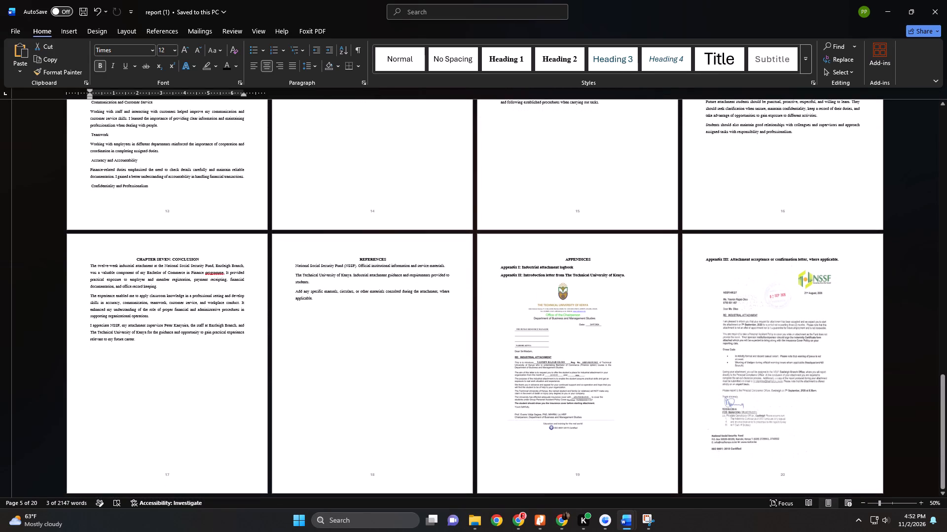
scroll(255, 204, "down", 1)
scroll(255, 204, "up", 1)
scroll(255, 204, "down", 9)
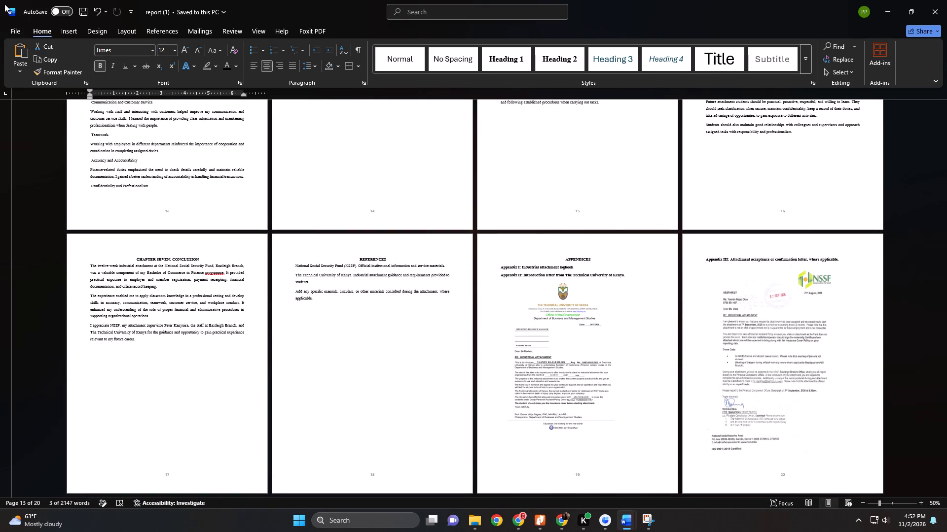
Print one copy of the whole report on the Kyocera TASKalfa 3253ci KX, with A4 print size and black colour mode.
left_click(10, 33)
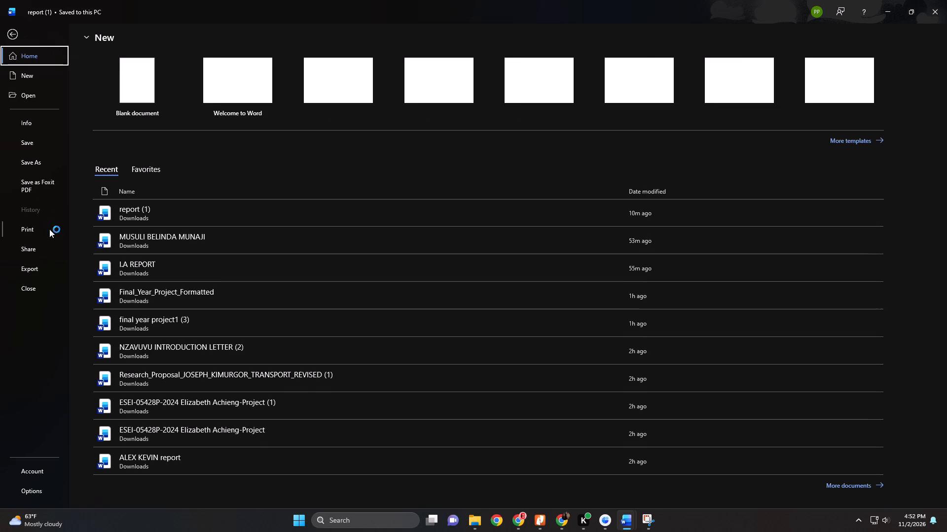
left_click(40, 231)
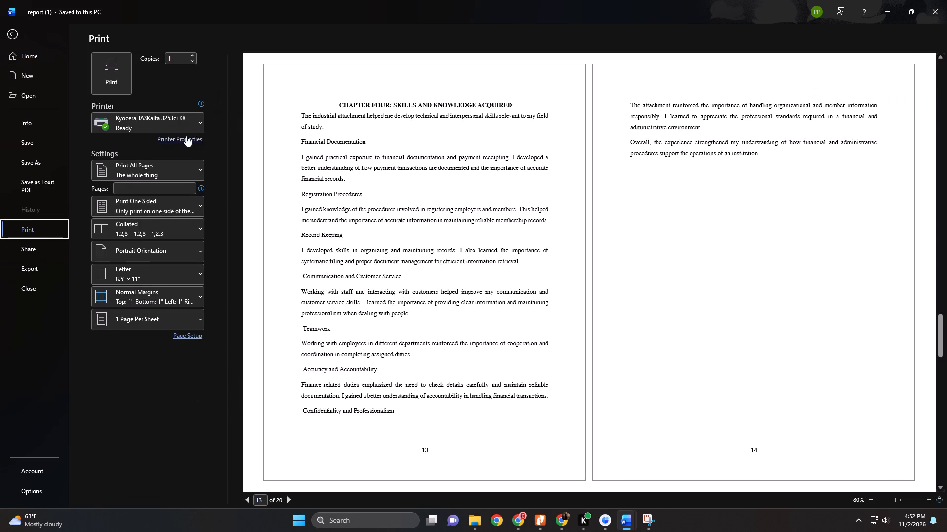
left_click(186, 136)
left_click(59, 57)
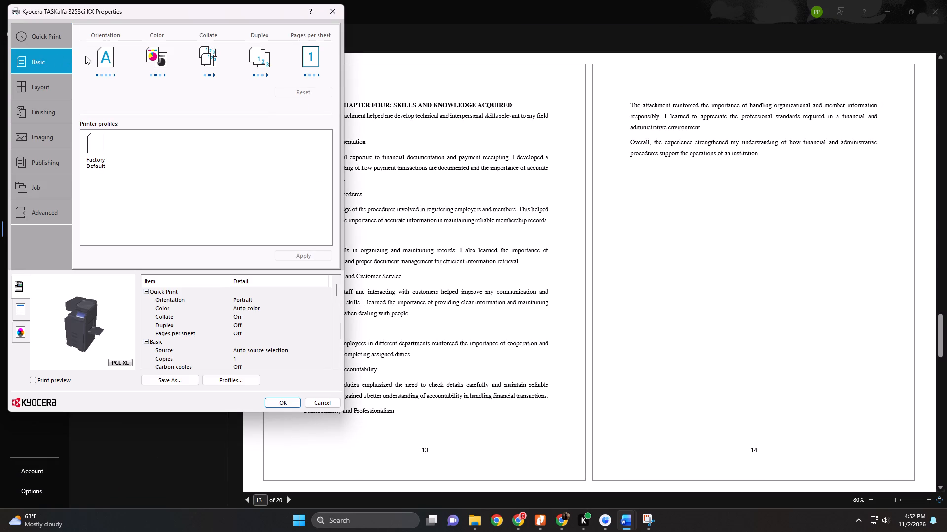
left_click(109, 45)
left_click(102, 100)
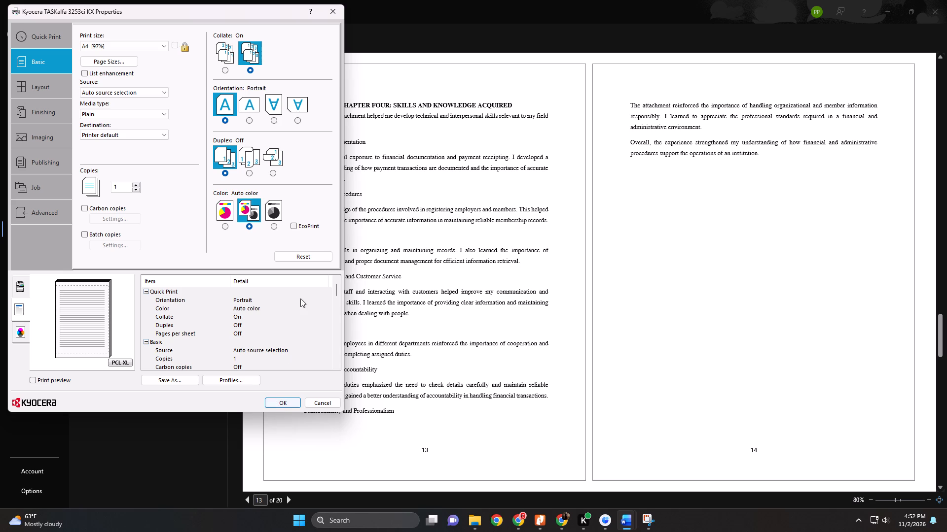
left_click(272, 224)
left_click(290, 405)
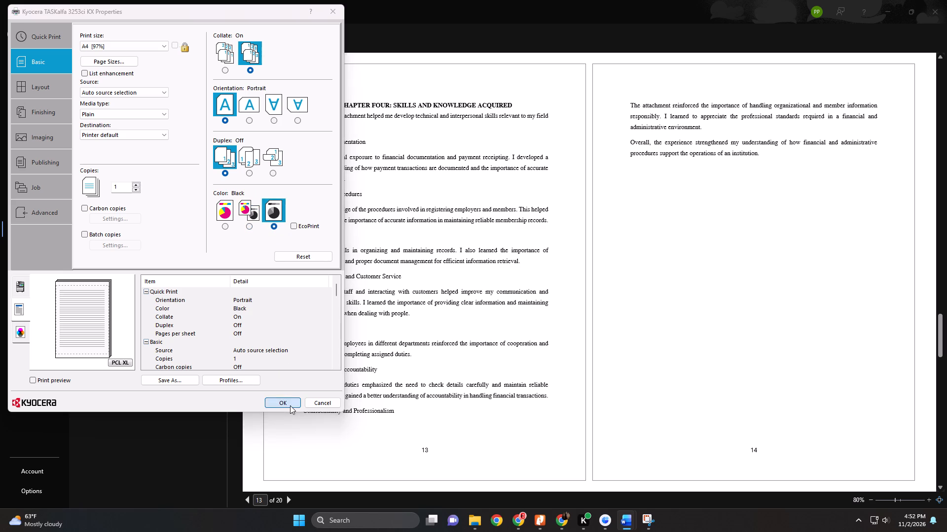
left_click(98, 64)
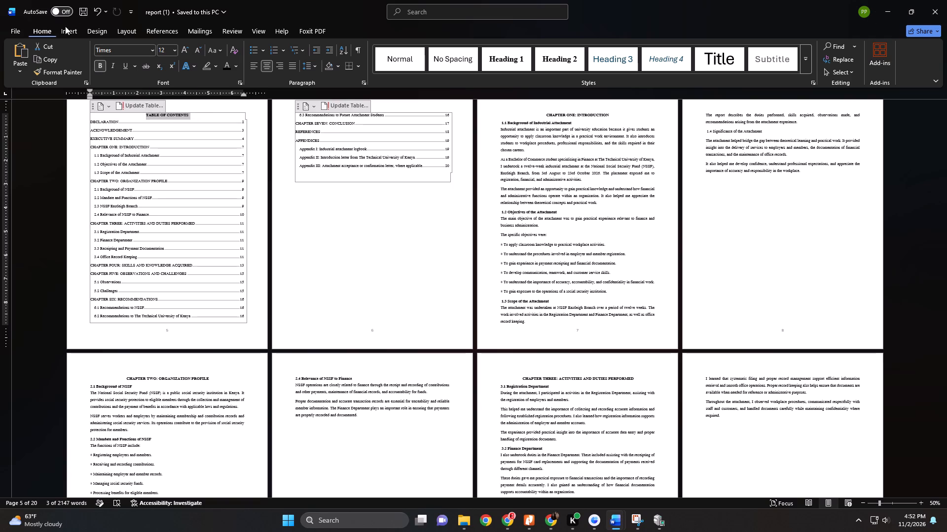
Save the report.
triple_click(79, 15)
left_click(81, 15)
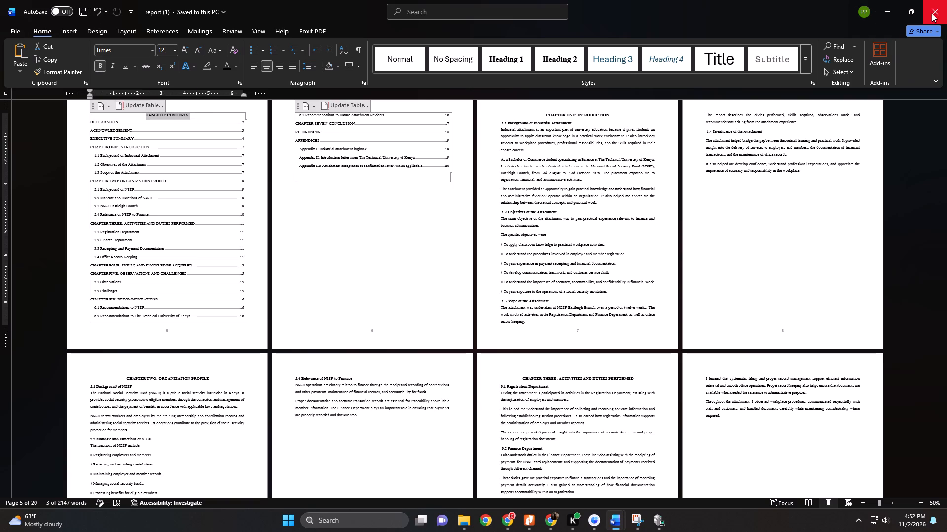
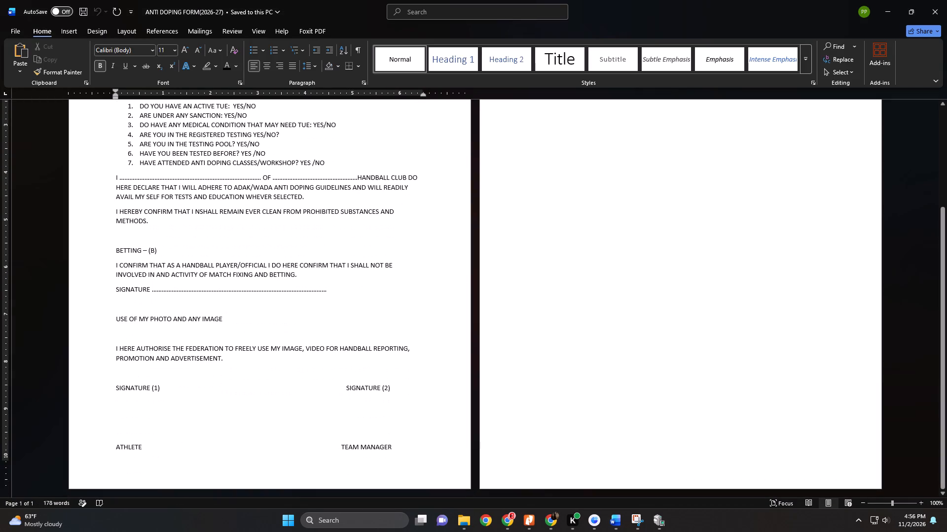
Remove the blank second page after the TEAM MANAGER line of the anti-doping form and save the document.
left_click(398, 450)
key("Delete")
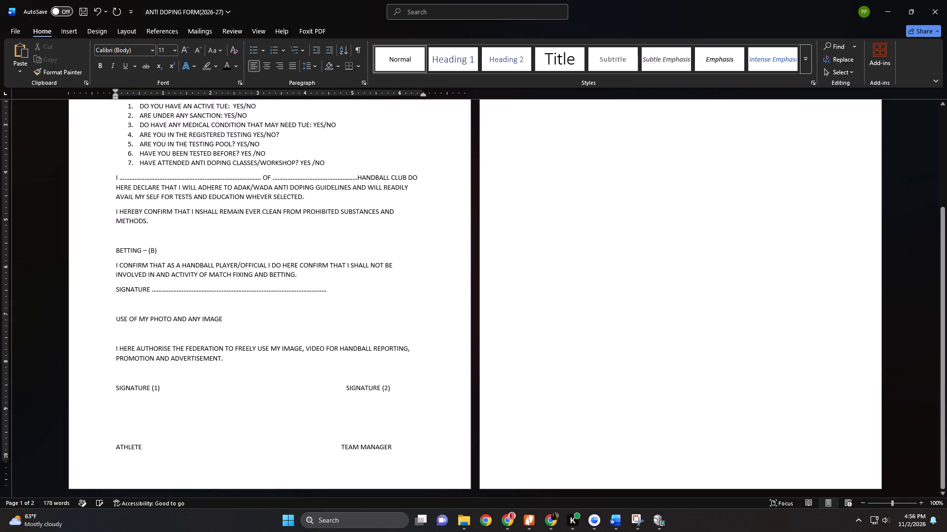
key("Delete")
key("Delete")
left_click(401, 452)
key("Delete")
left_click_drag(591, 235, 634, 462)
scroll(586, 208, "up", 4)
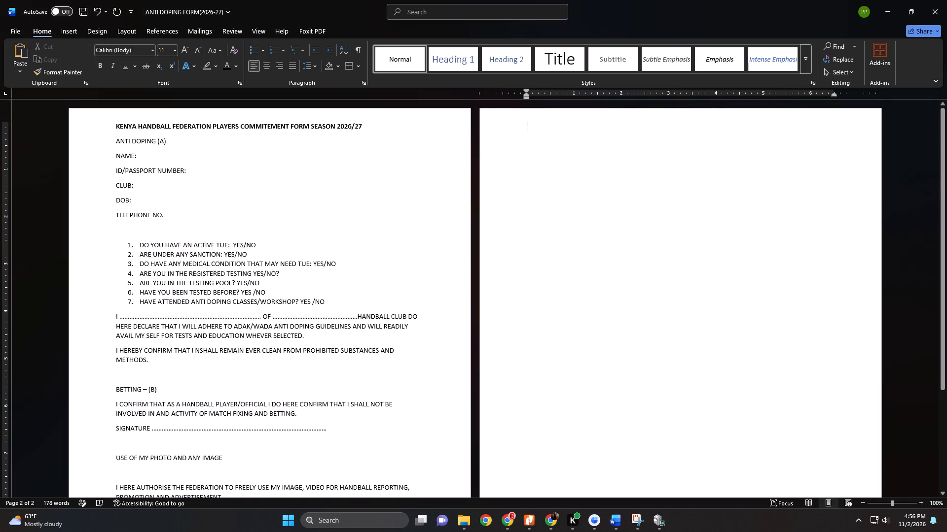
key("BackSpace")
key("ctrl+s")
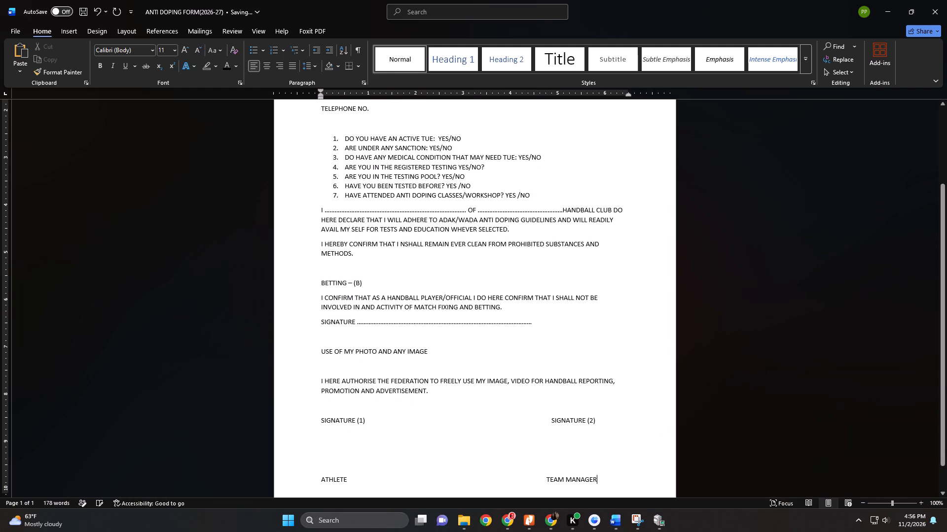
key("ctrl+s")
key("ctrl+s")
Print one copy of the whole anti-doping form on the Kyocera TASKalfa 3253ci KX and close the document.
key("ctrl+p")
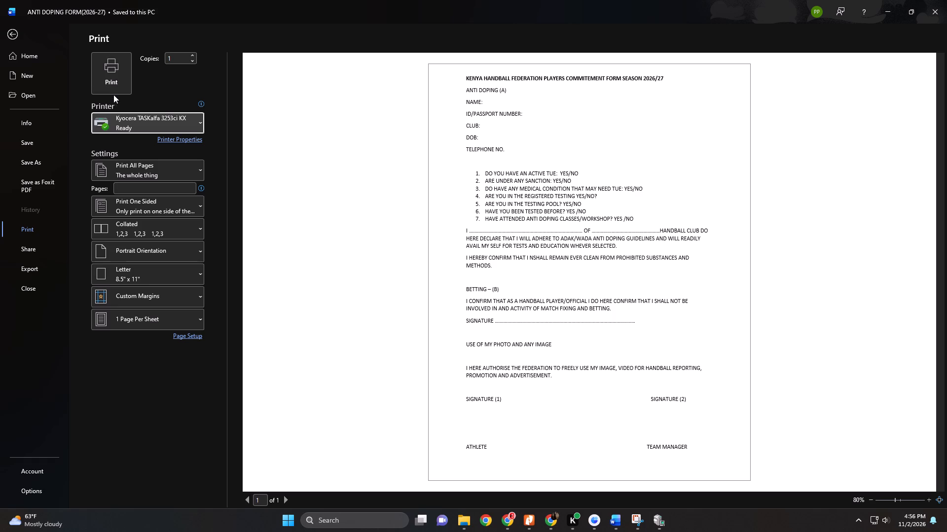
left_click(117, 67)
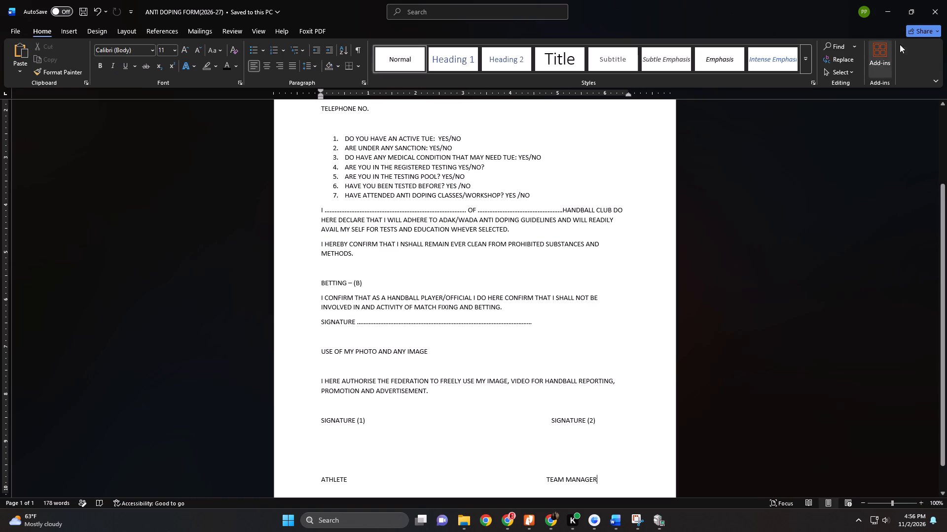
left_click(934, 8)
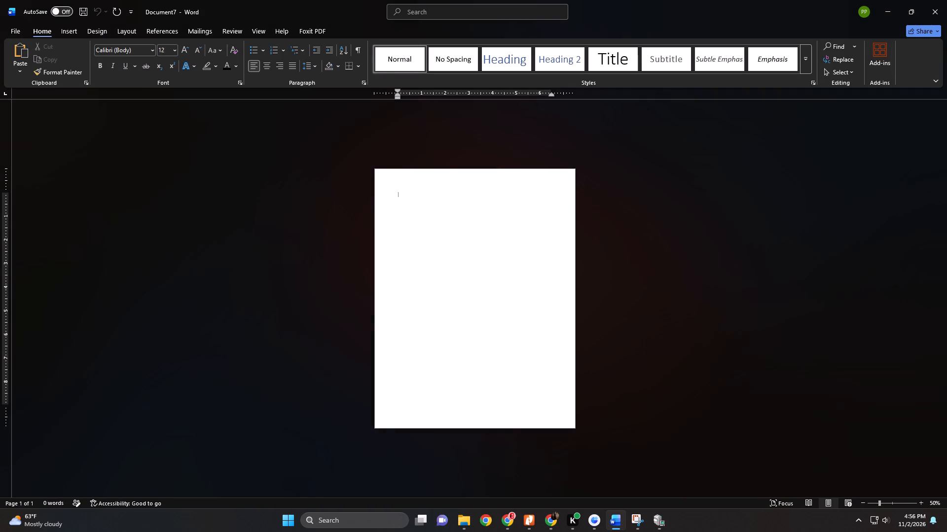